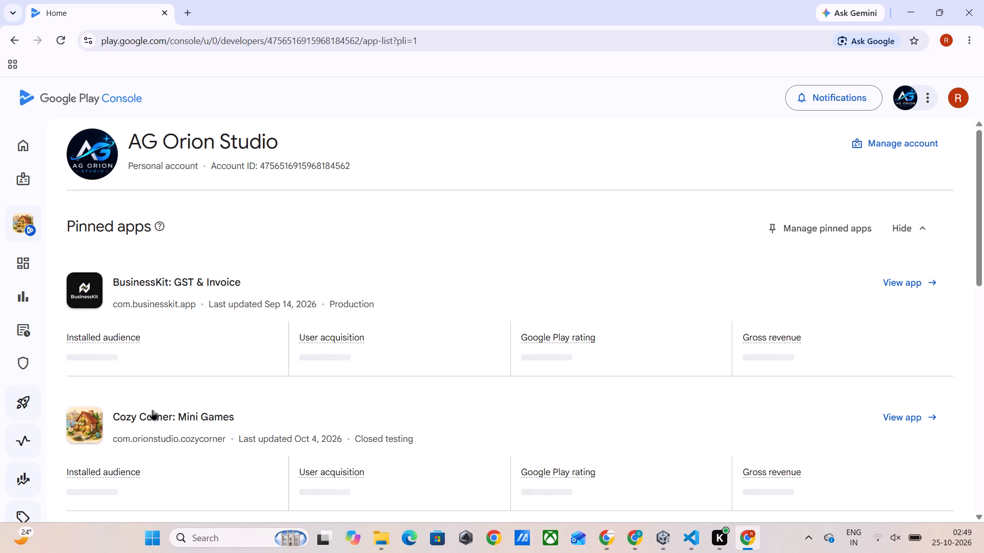
Look over the pinned apps and open the BusinessKit: GST & Invoice app.
scroll(152, 410, "down", 2)
scroll(152, 410, "up", 4)
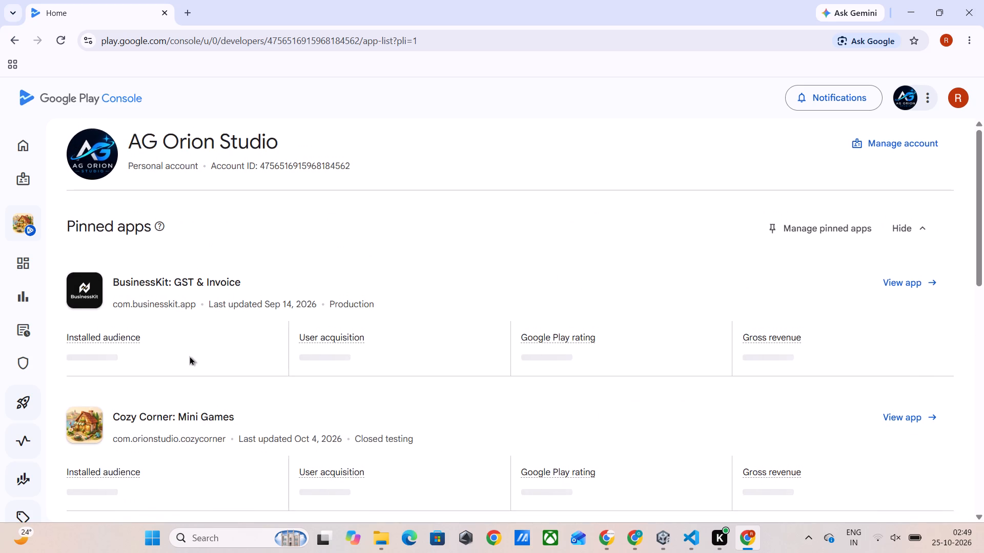
scroll(189, 356, "down", 2)
scroll(189, 356, "up", 4)
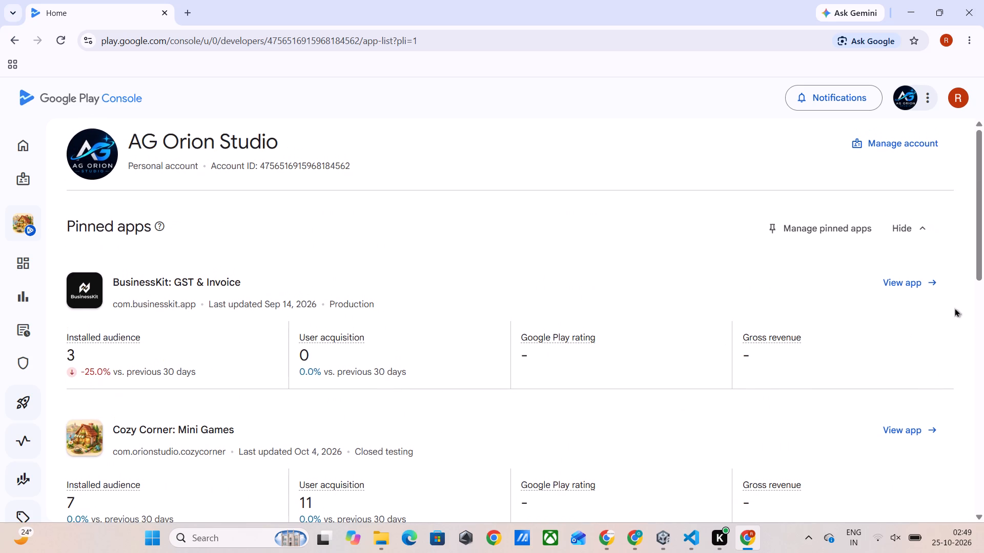
left_click(930, 291)
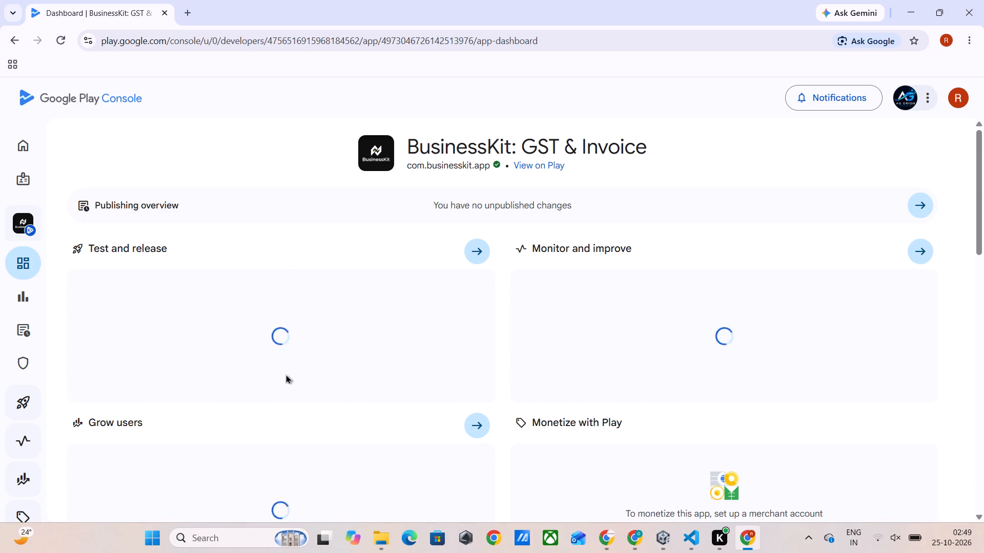
Review the BusinessKit dashboard metrics and its Grow users performance overview.
scroll(285, 374, "down", 1)
scroll(285, 374, "up", 3)
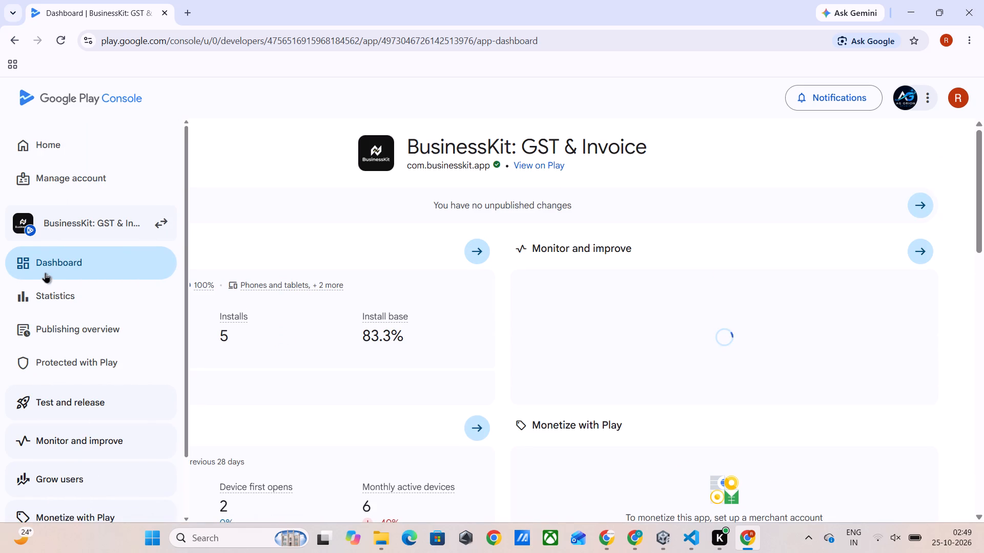
scroll(239, 345, "down", 4)
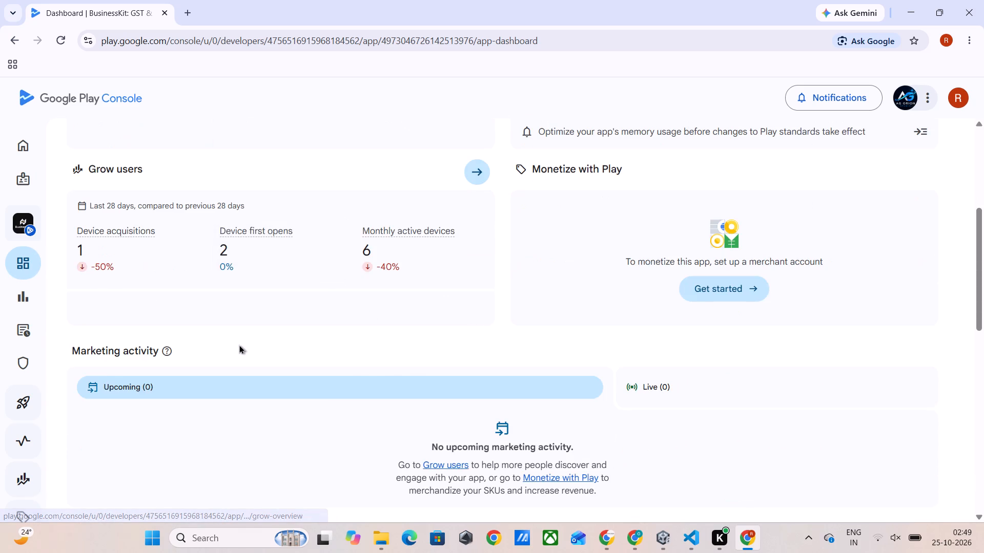
scroll(239, 345, "up", 4)
scroll(245, 349, "down", 3)
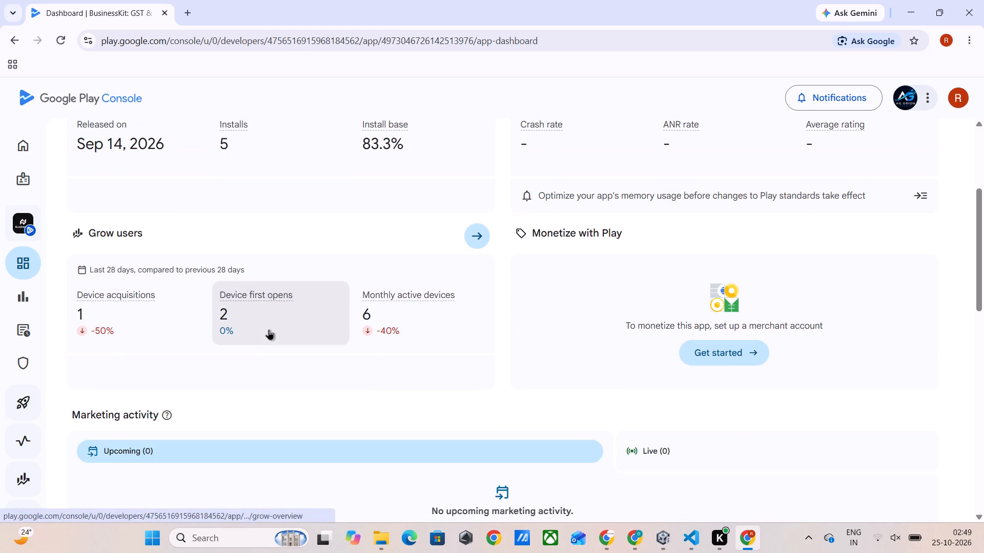
left_click(143, 320)
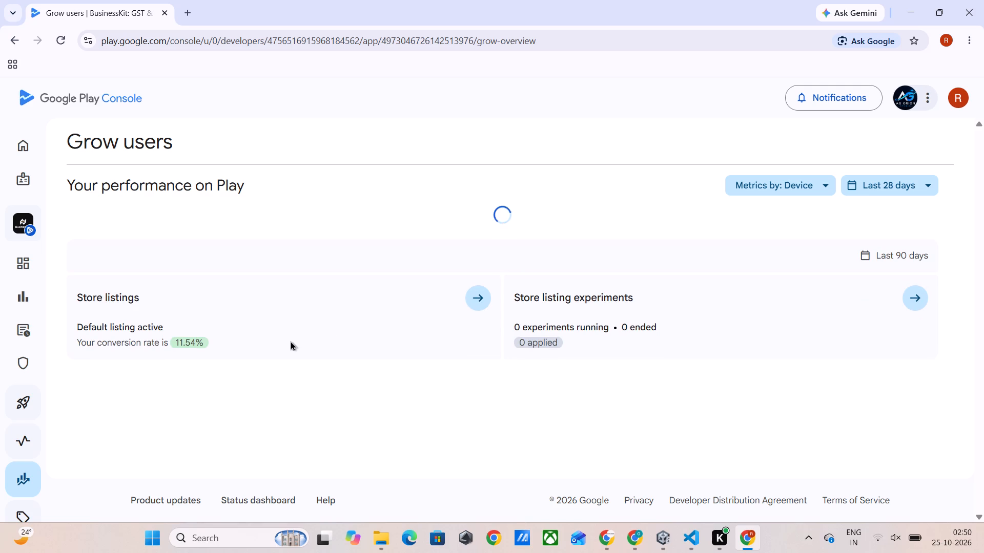
scroll(290, 341, "up", 4)
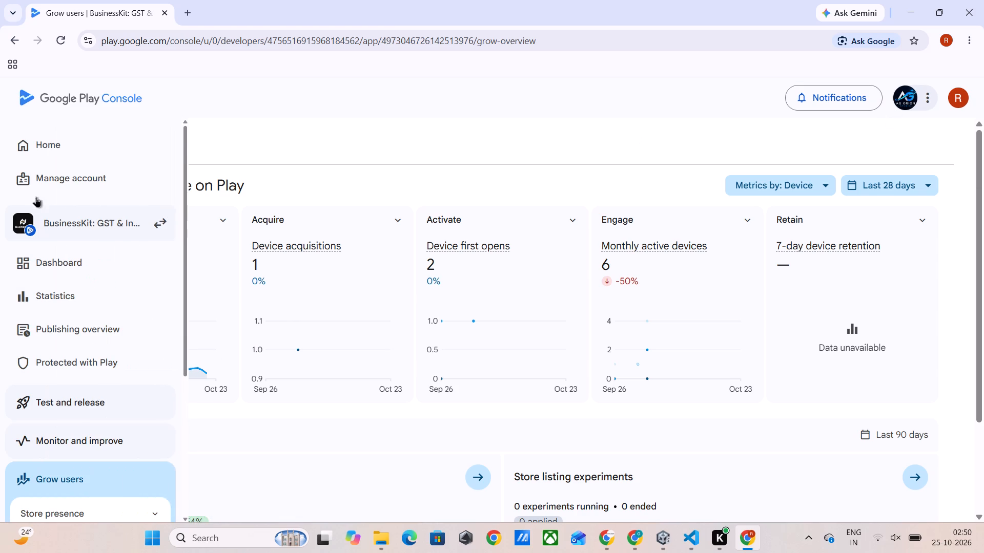
Switch to the Indian Open World driving app and review its Grow users performance and store listing summary.
left_click(132, 220)
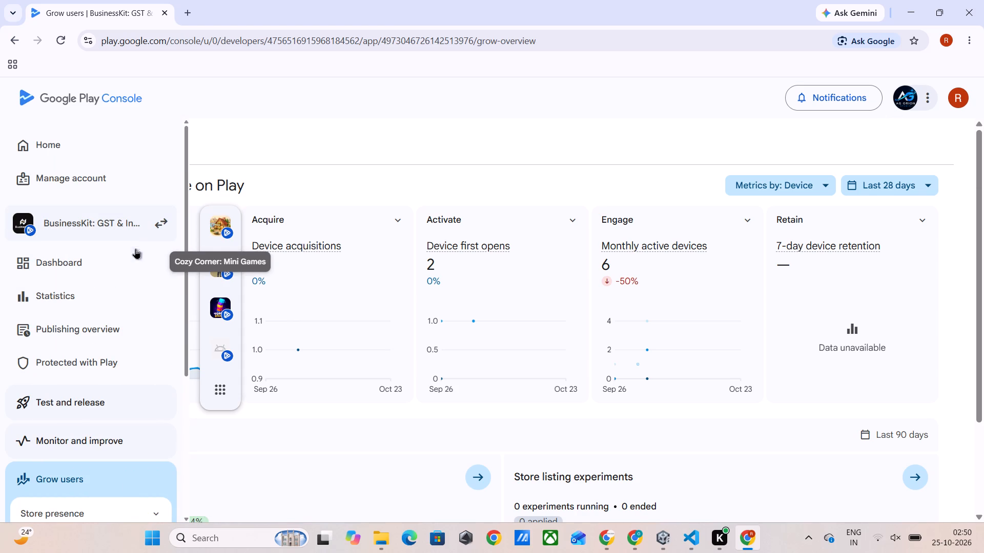
left_click(214, 277)
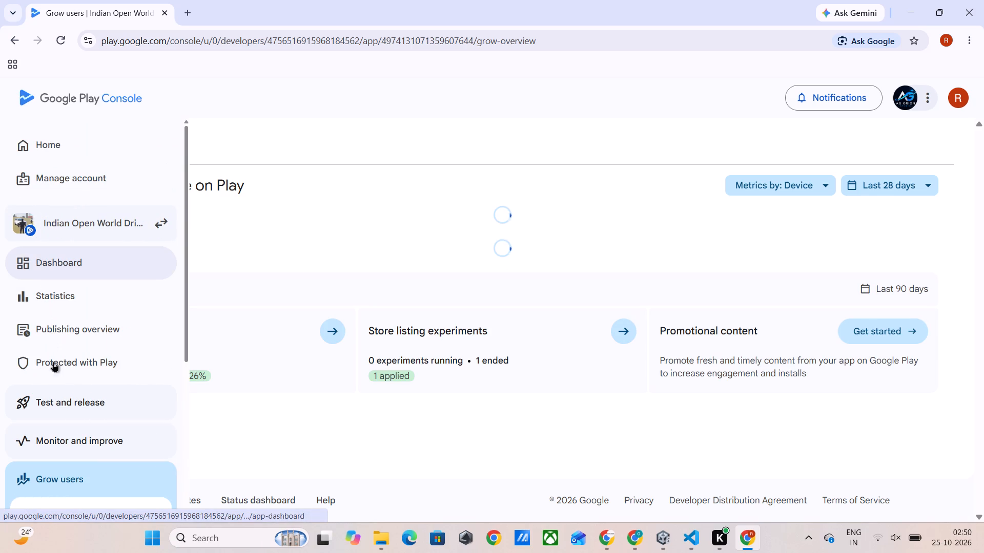
scroll(55, 385, "down", 3)
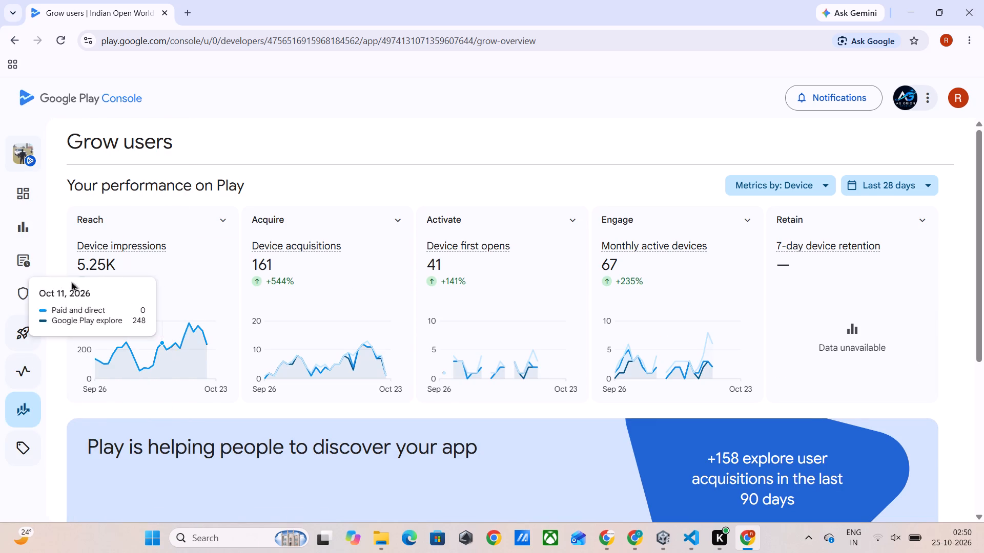
scroll(406, 437, "down", 4)
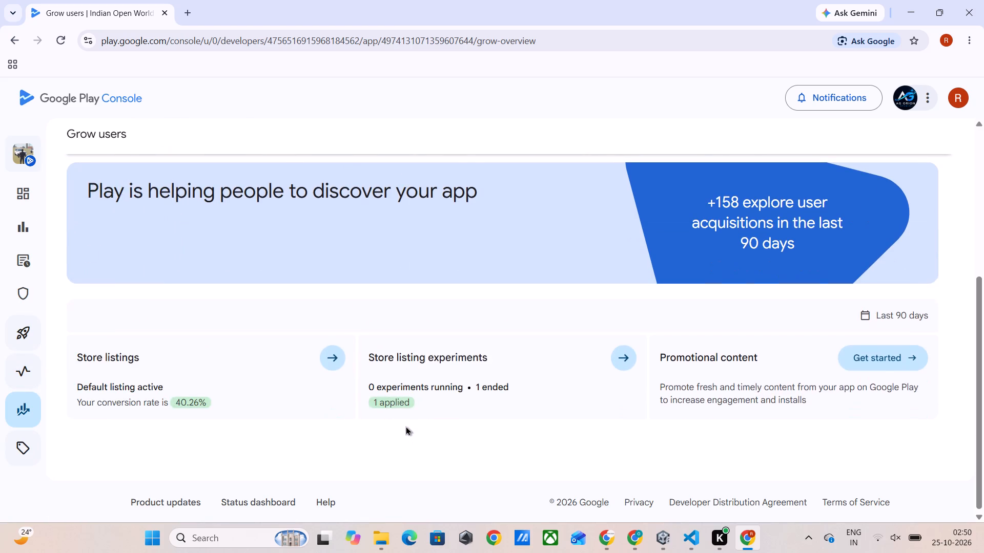
scroll(405, 426, "up", 6)
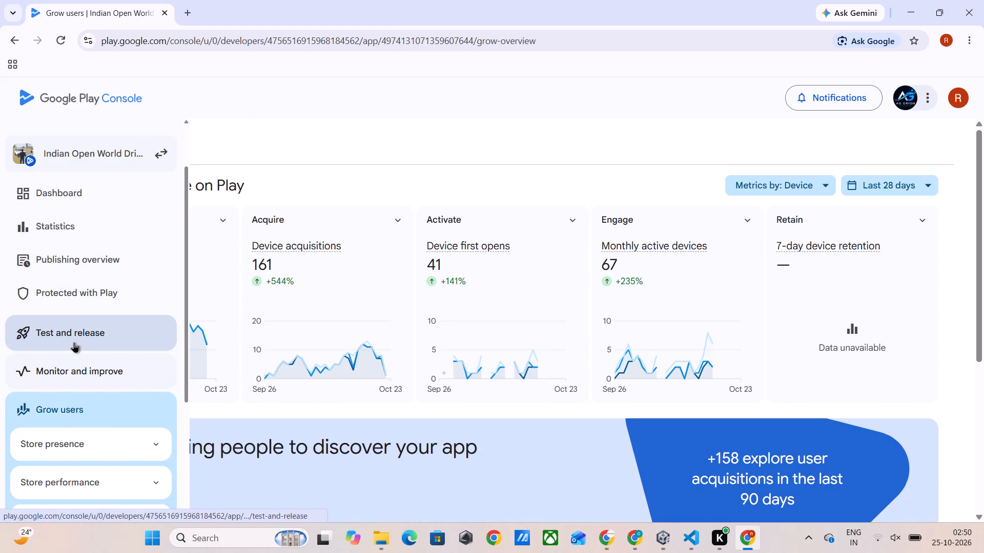
Open the Store listings page in the app's Store presence section.
scroll(57, 444, "down", 2)
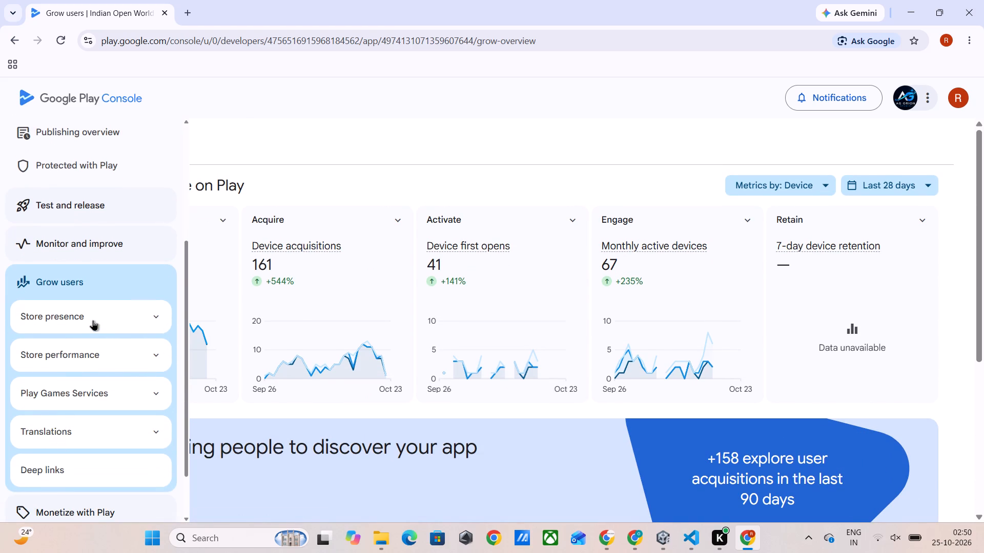
scroll(94, 317, "down", 3)
scroll(94, 317, "up", 2)
scroll(94, 317, "down", 2)
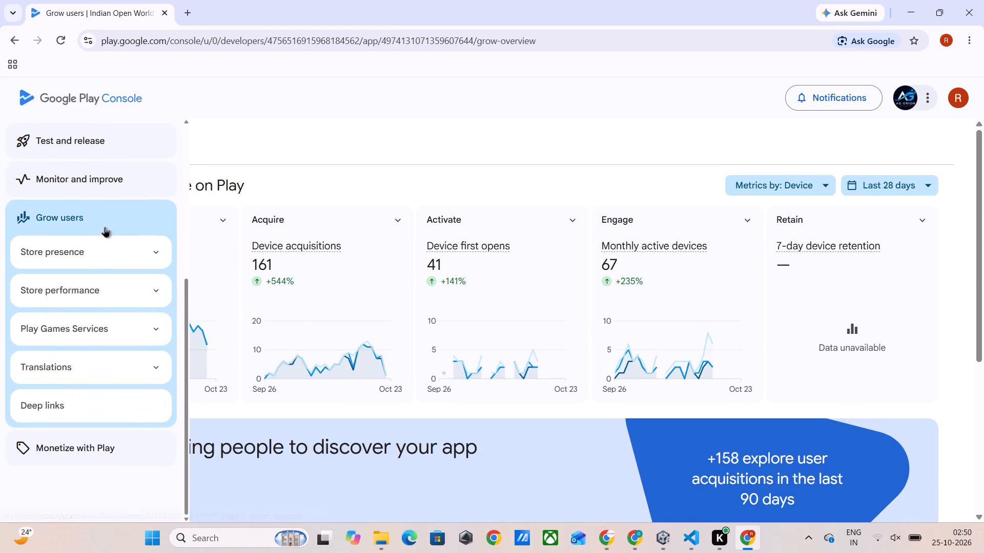
left_click(89, 295)
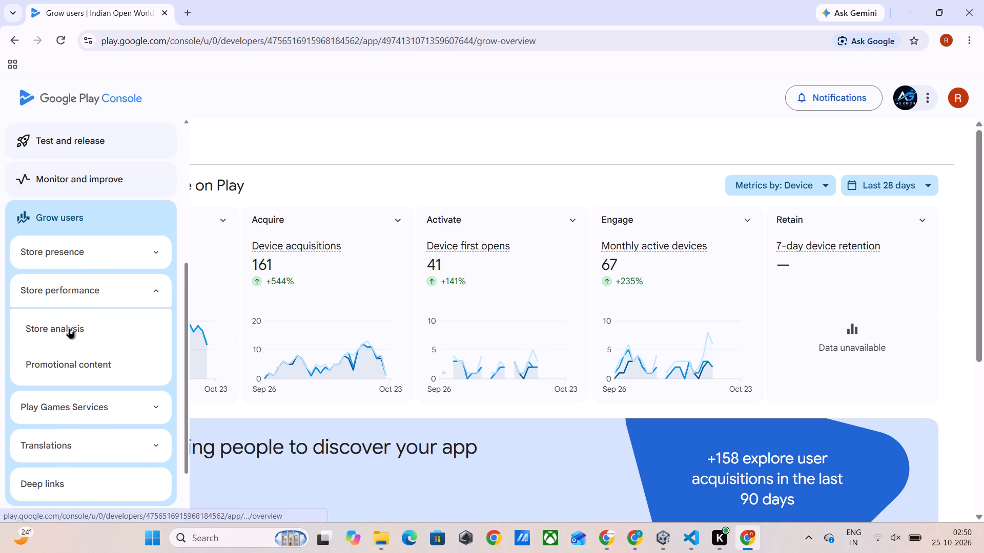
left_click(81, 259)
left_click(59, 292)
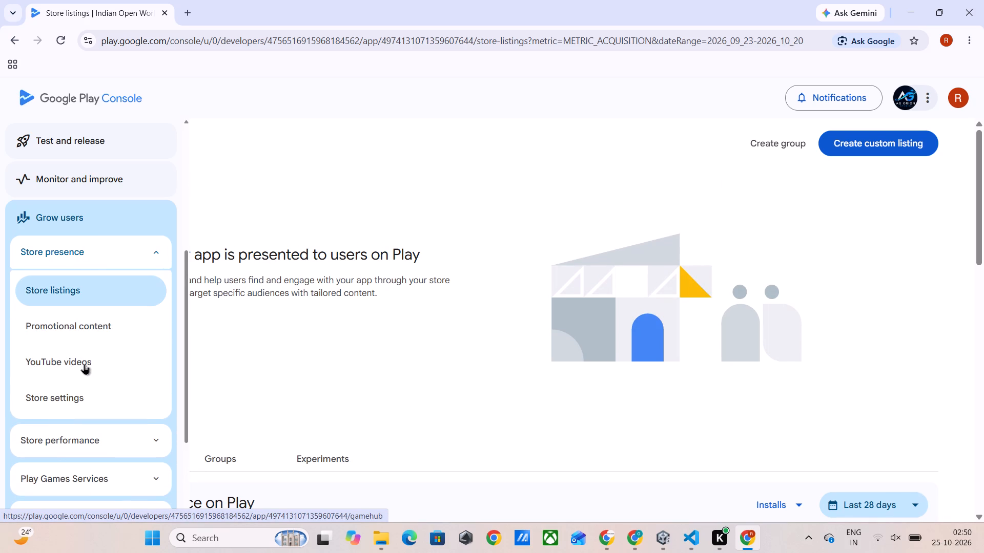
Open the experiment results of the default store listing and examine its past experiments.
scroll(338, 387, "down", 5)
scroll(244, 289, "down", 5)
scroll(361, 285, "up", 2)
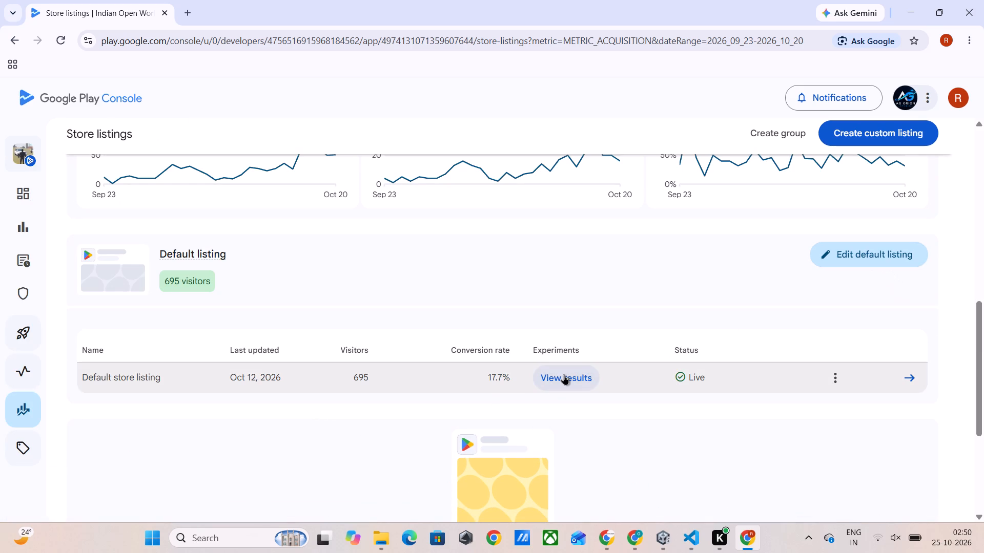
left_click(564, 374)
scroll(448, 358, "down", 2)
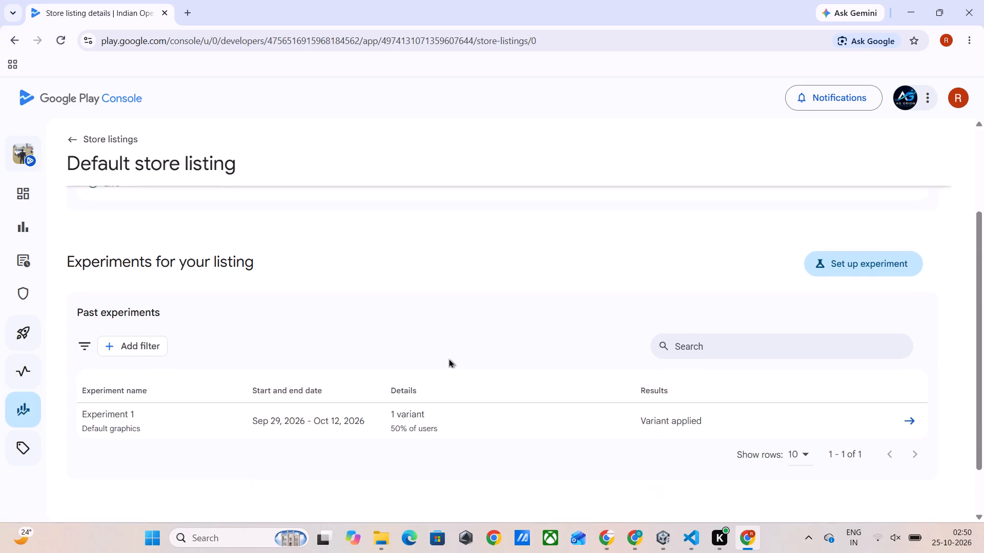
scroll(448, 358, "down", 2)
scroll(751, 311, "up", 2)
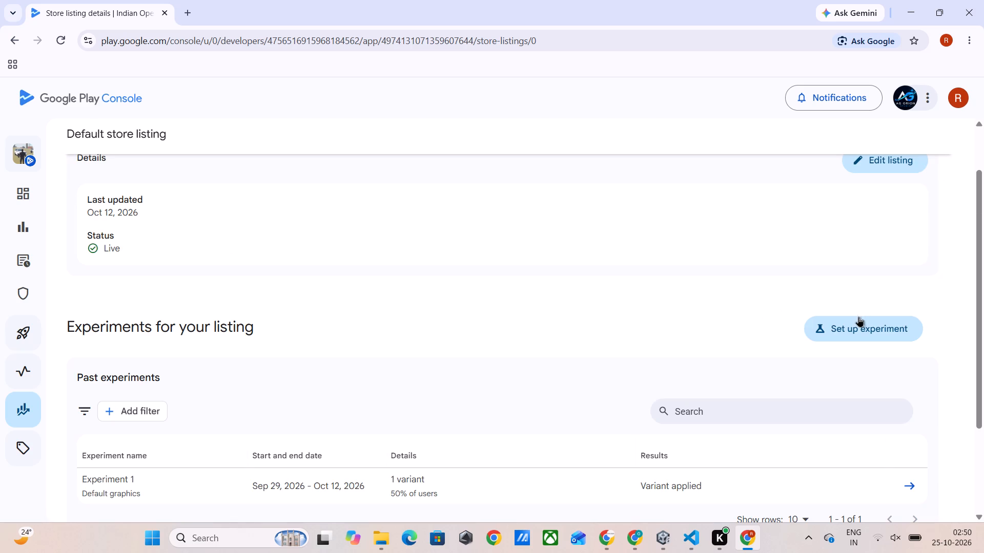
Open the setup for a new store listing experiment, examine its details and estimates, and leave it without saving.
left_click(859, 321)
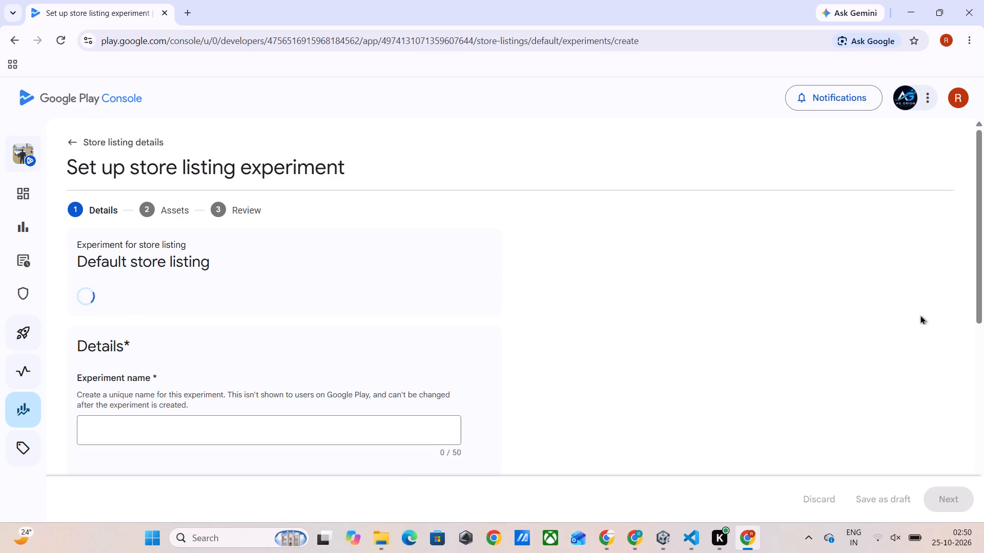
scroll(384, 309, "down", 3)
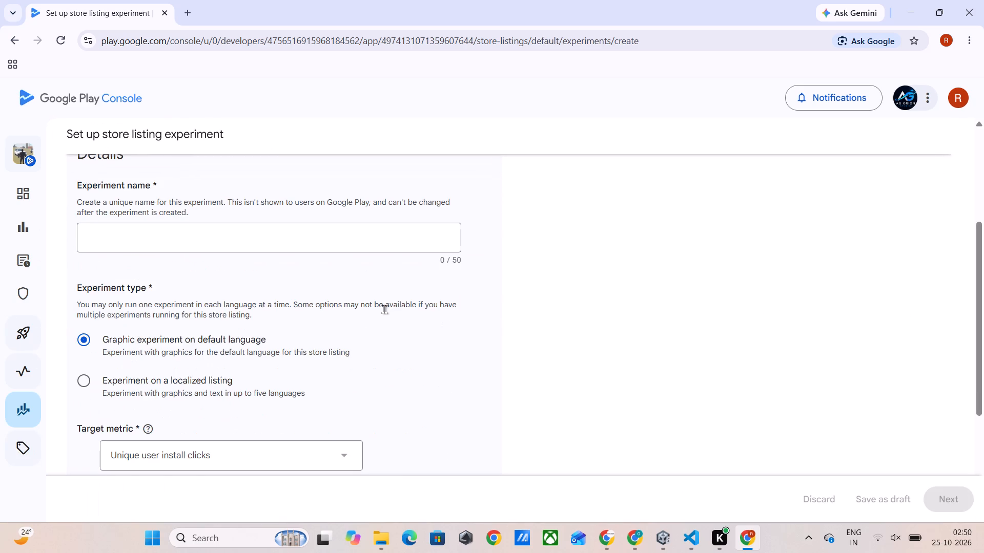
scroll(384, 309, "down", 4)
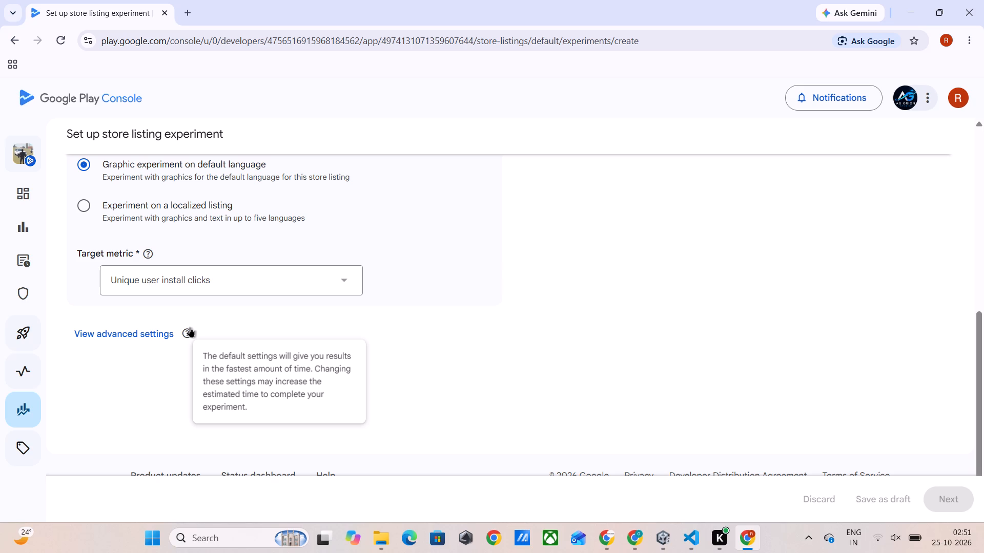
scroll(151, 345, "up", 4)
scroll(181, 339, "down", 4)
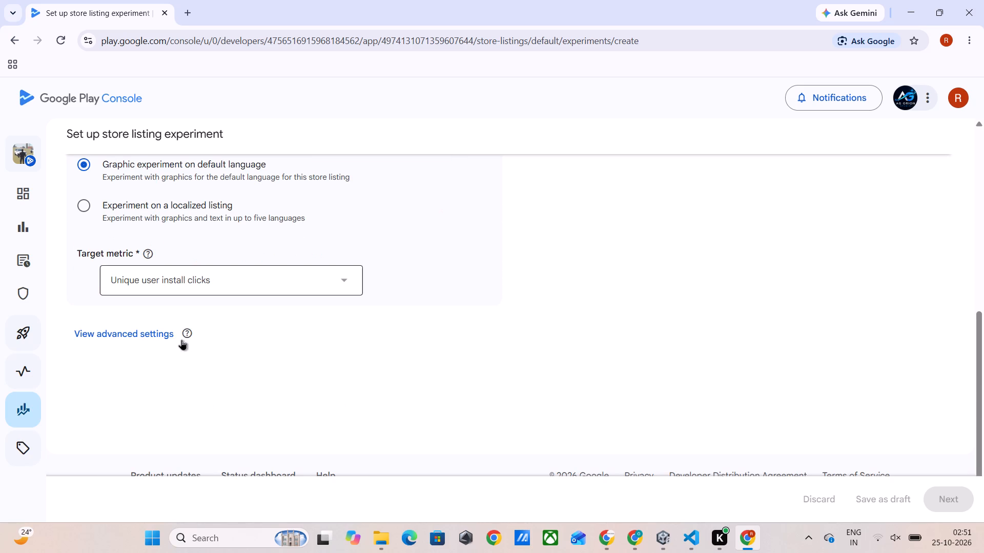
scroll(207, 297, "up", 9)
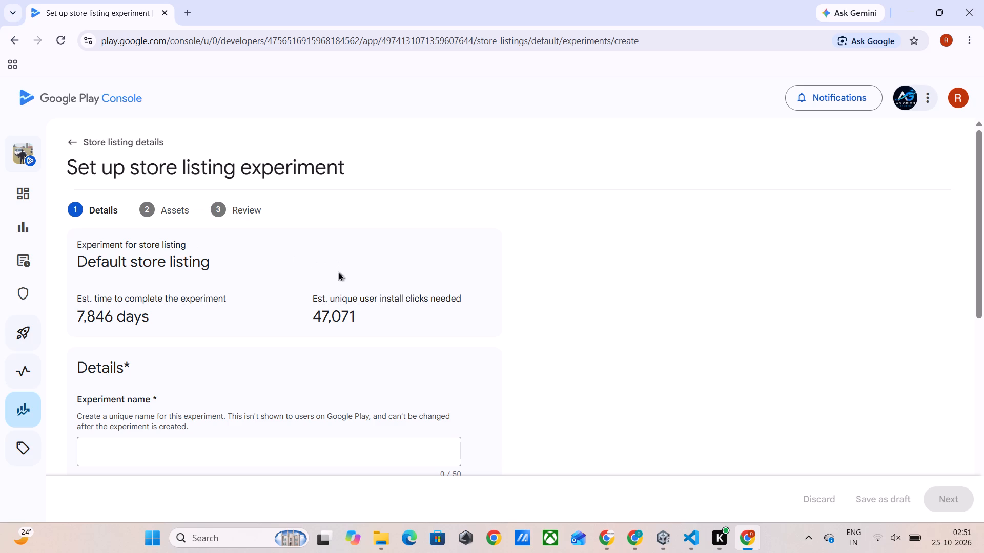
left_click(75, 144)
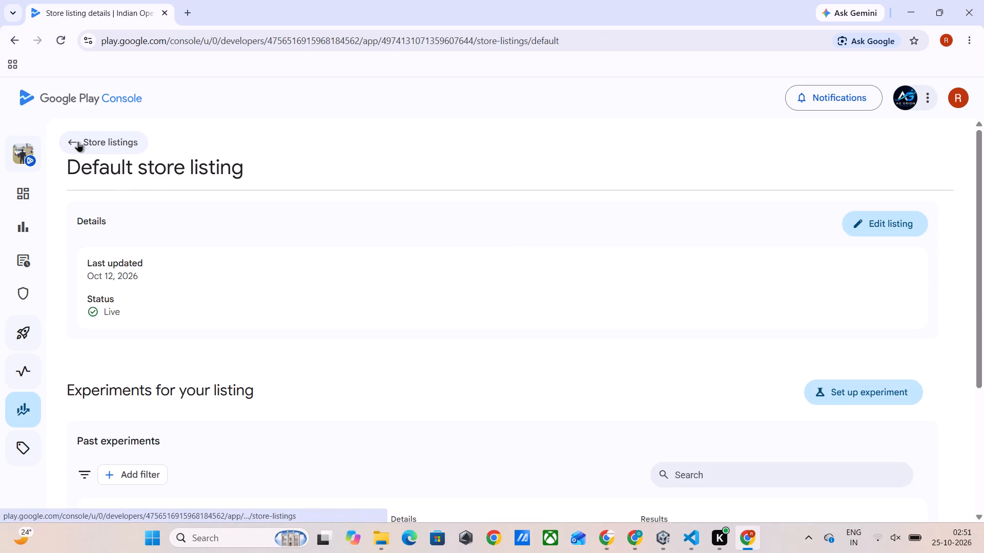
Return to the Store listings overview and examine the default listing's entry.
left_click(78, 141)
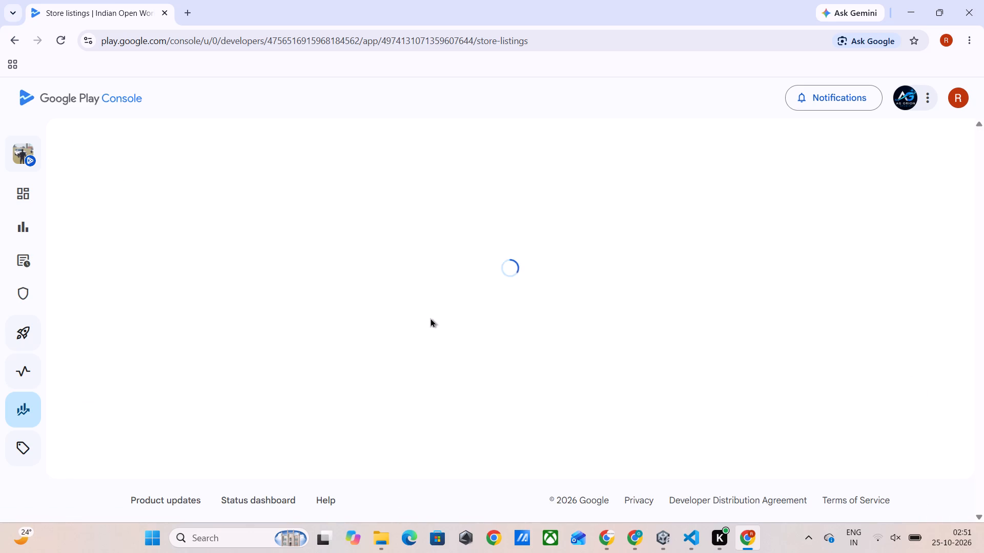
scroll(379, 327, "down", 2)
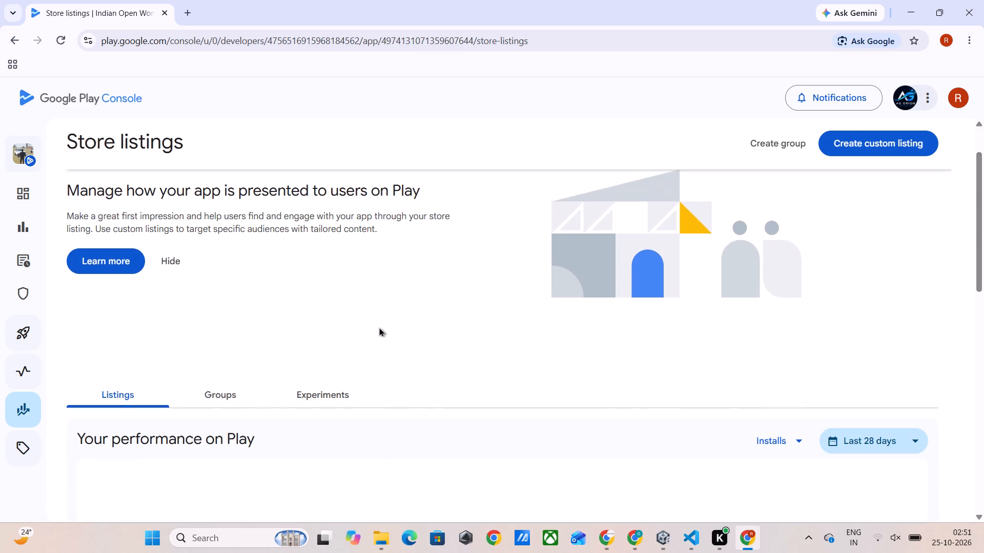
scroll(379, 327, "down", 3)
scroll(359, 320, "up", 3)
scroll(359, 320, "down", 1)
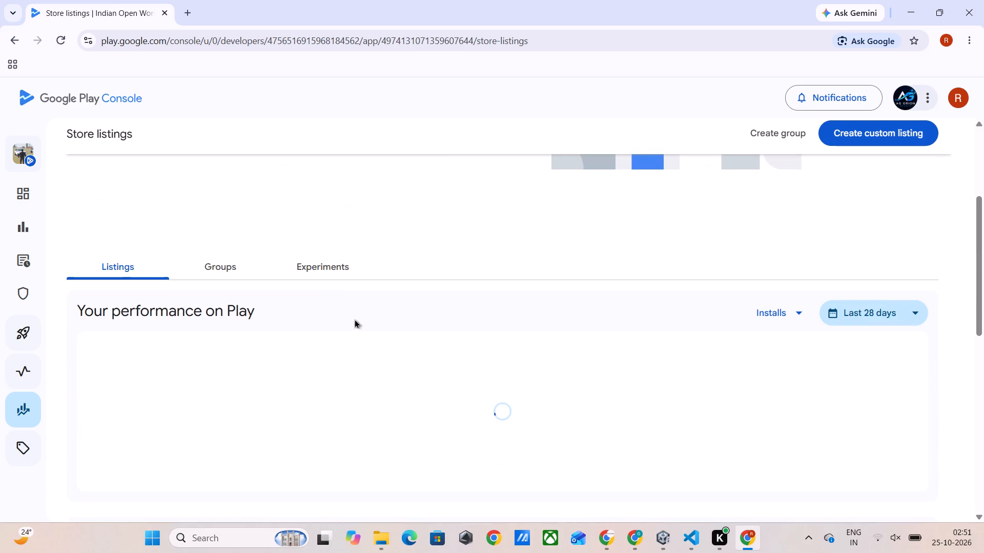
scroll(330, 286, "down", 5)
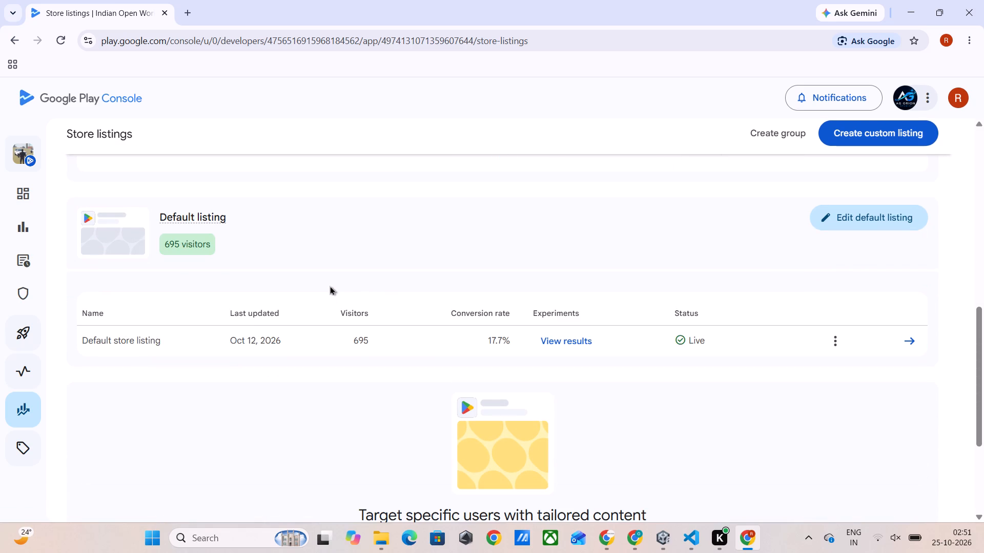
scroll(330, 286, "up", 6)
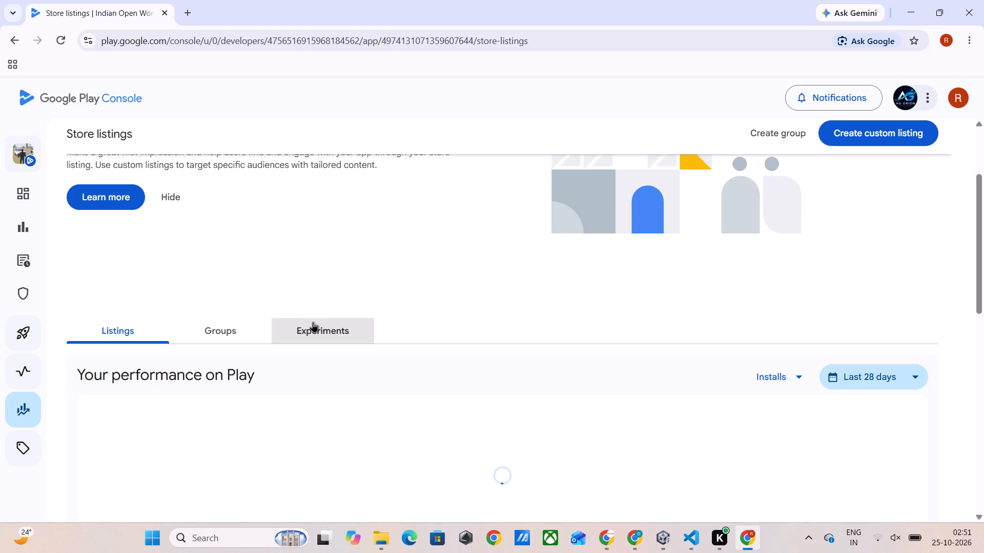
Show the Experiments section of Store listings and hide the page's introduction.
left_click(313, 322)
scroll(565, 323, "down", 3)
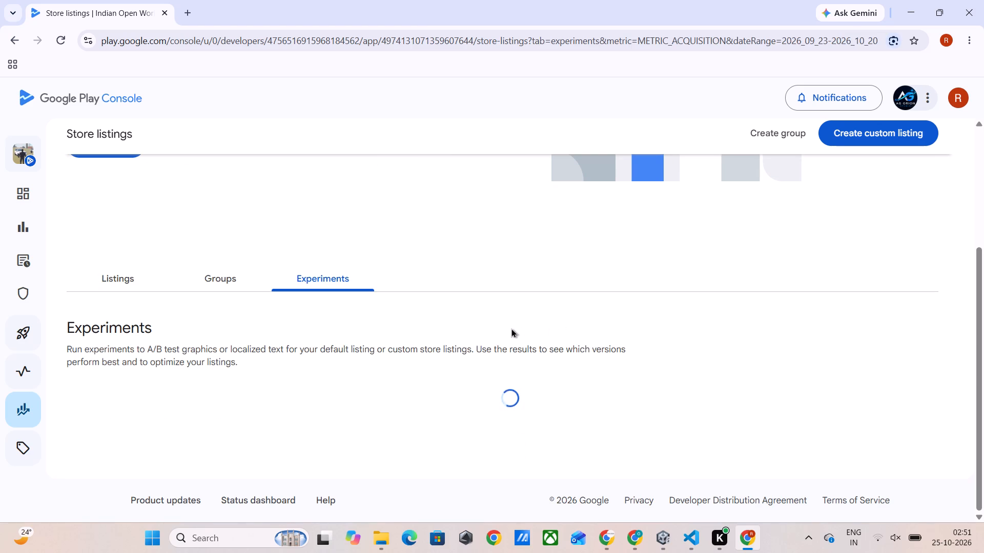
scroll(511, 328, "down", 1)
scroll(511, 328, "up", 4)
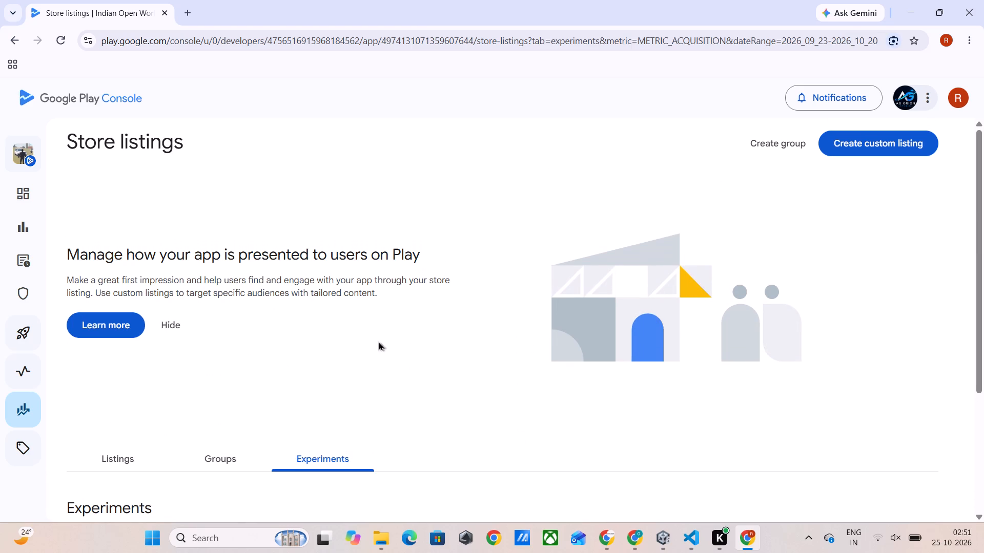
left_click(156, 322)
scroll(446, 321, "down", 1)
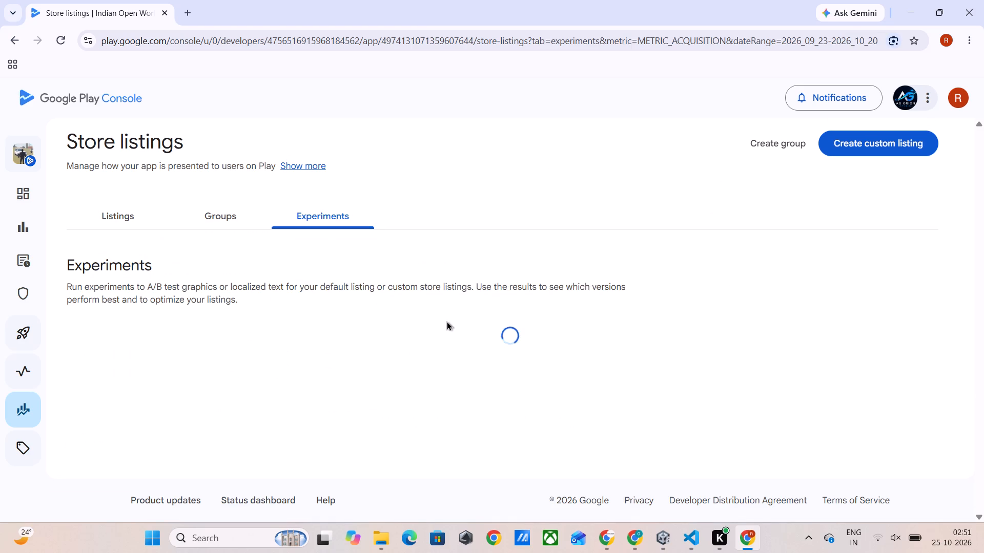
scroll(446, 321, "down", 1)
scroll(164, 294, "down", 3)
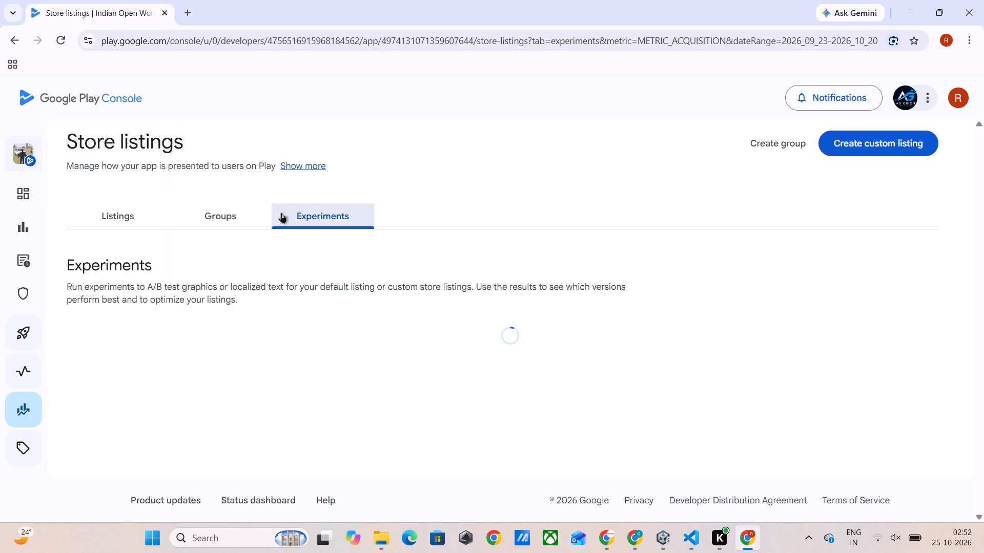
Switch the computer's Wi-Fi connection from the 5G network to the 2.4G network of the same name.
left_click(874, 545)
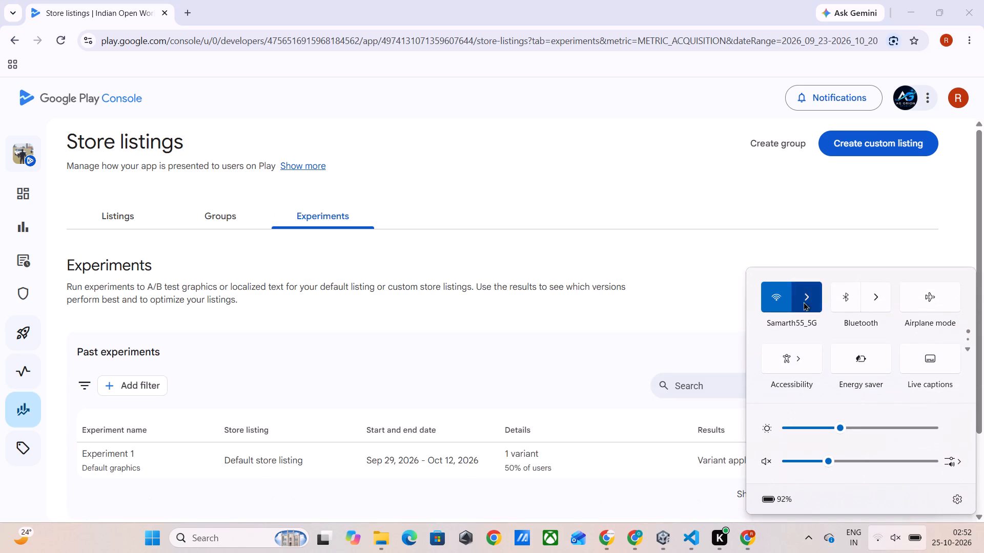
left_click(801, 293)
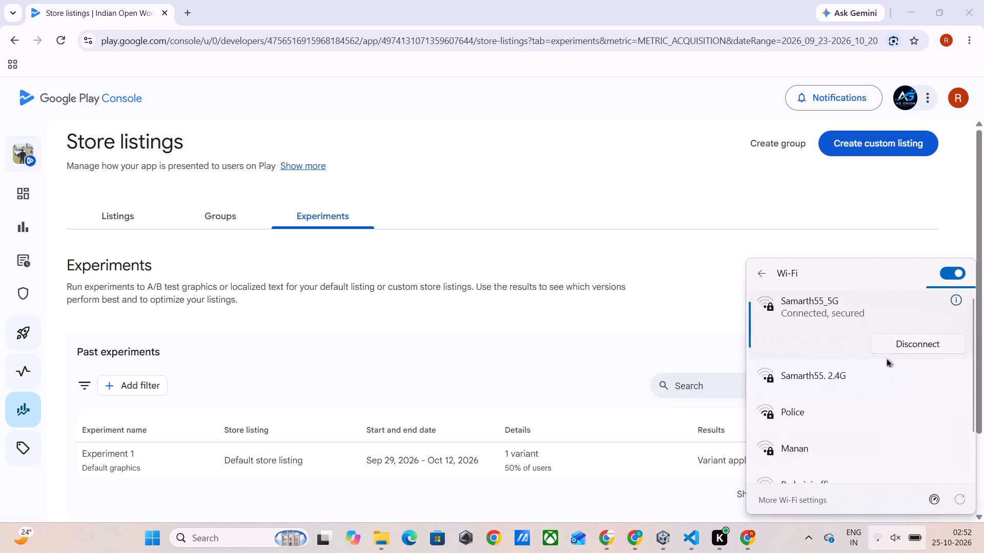
left_click(862, 377)
left_click(934, 398)
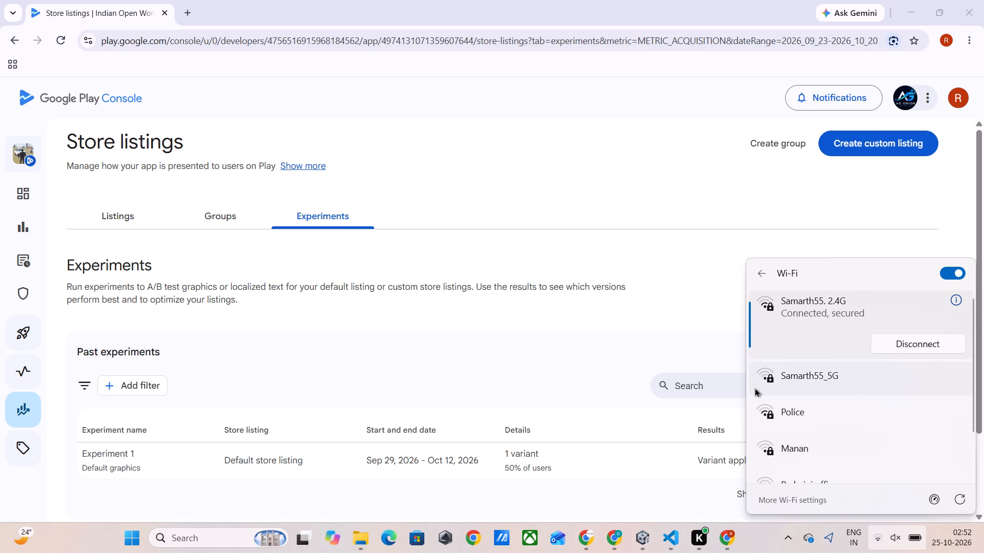
left_click(542, 269)
Examine the Past experiments list in the Experiments section of Store listings.
scroll(553, 346, "down", 1)
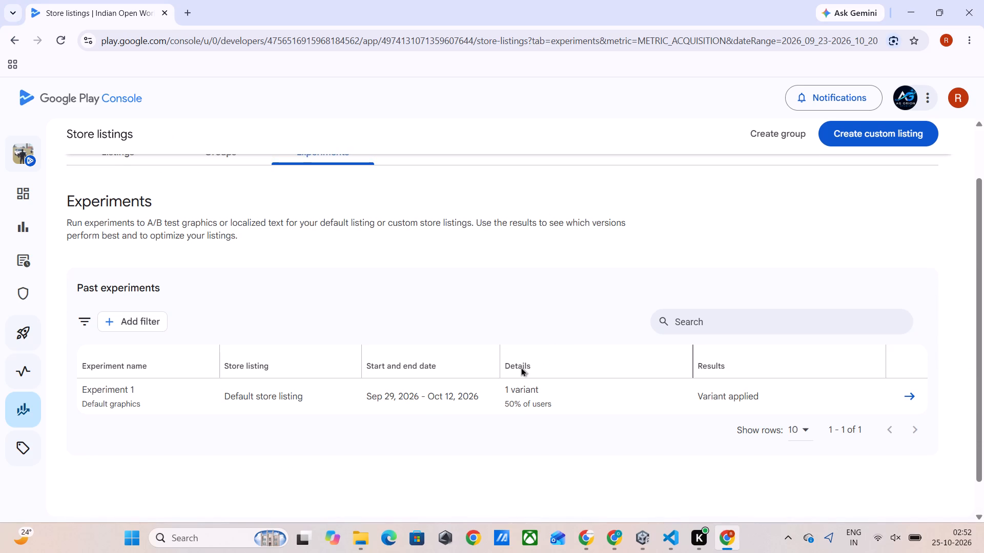
scroll(156, 299, "up", 1)
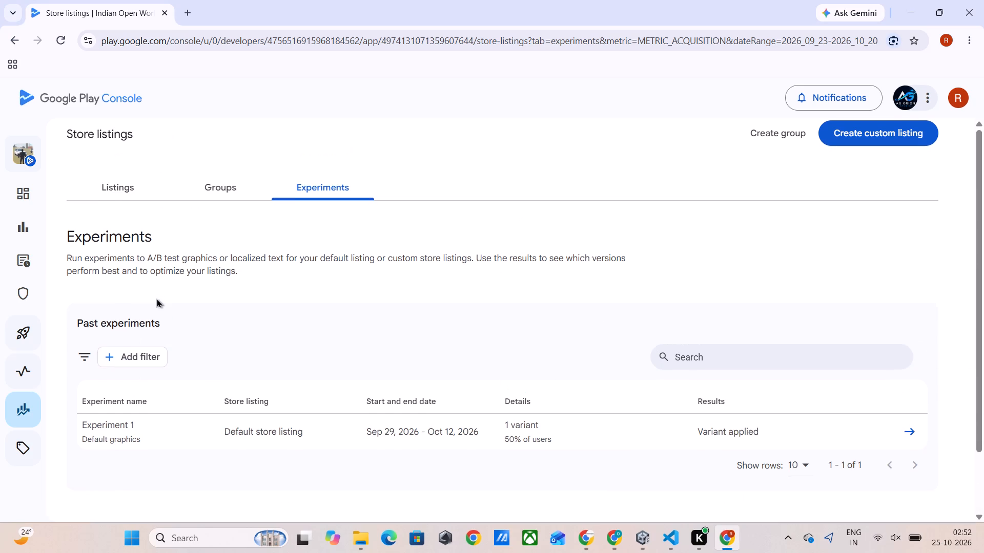
scroll(156, 299, "up", 3)
scroll(210, 294, "down", 5)
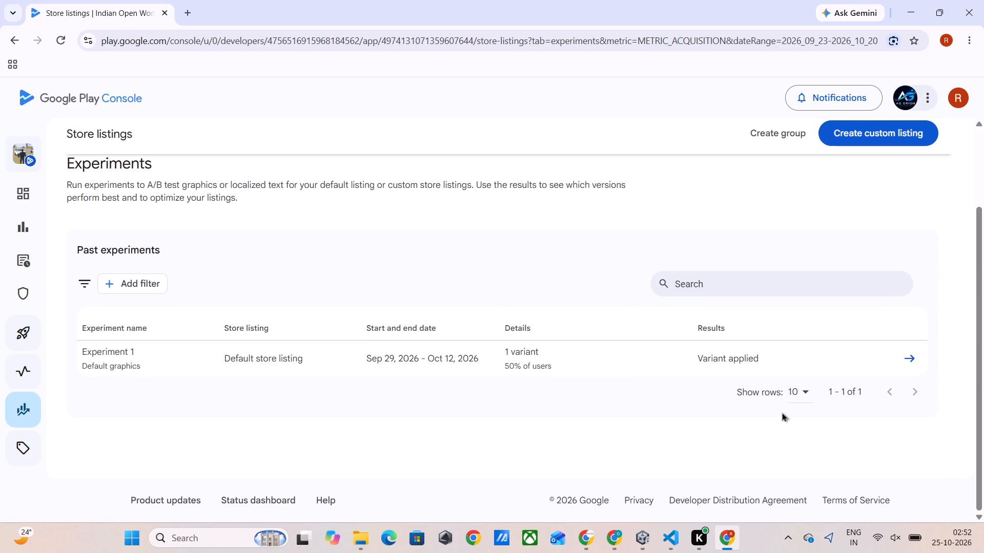
scroll(674, 393, "up", 6)
Return to the listings overview, open the default store listing's details, and open its past experiment, Experiment 1.
left_click(120, 216)
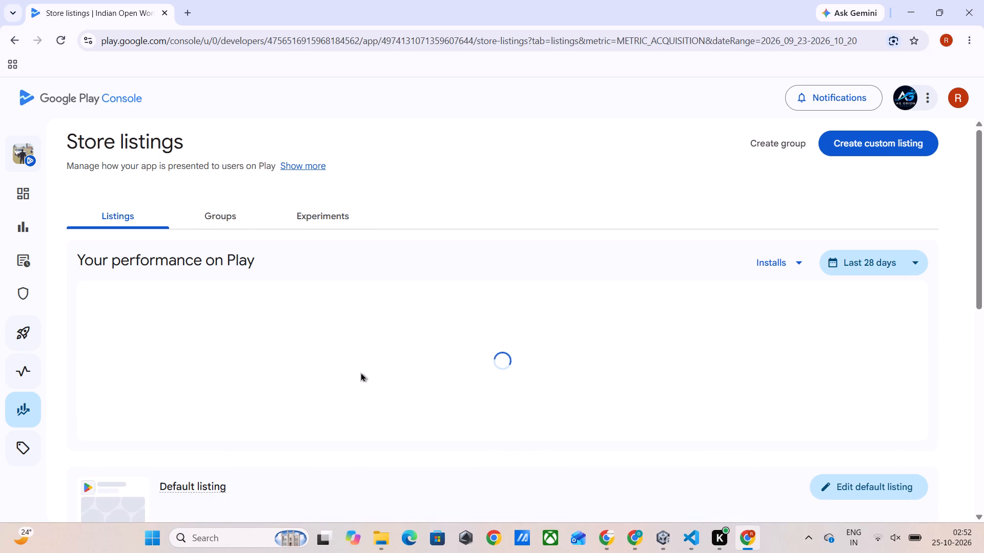
scroll(361, 372, "down", 4)
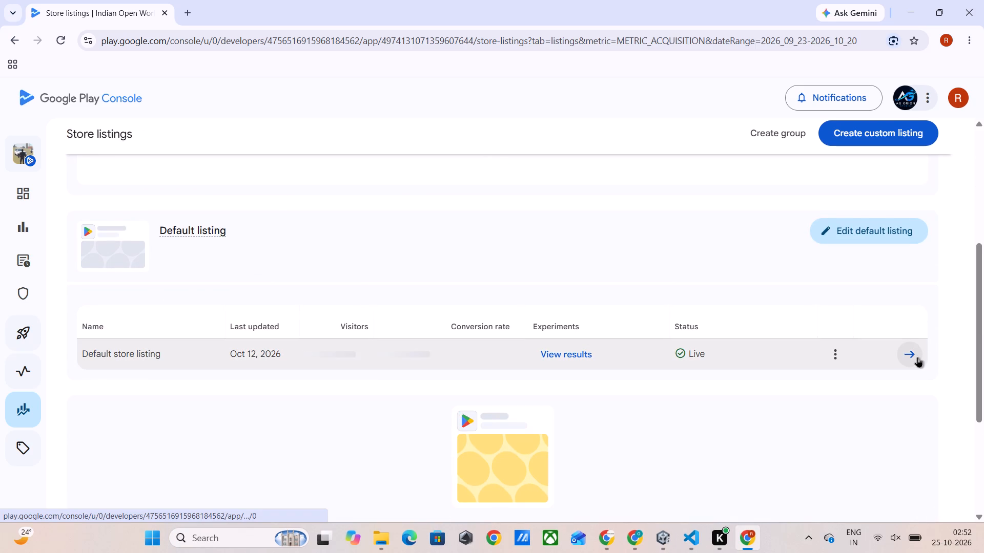
left_click(917, 357)
scroll(338, 345, "down", 4)
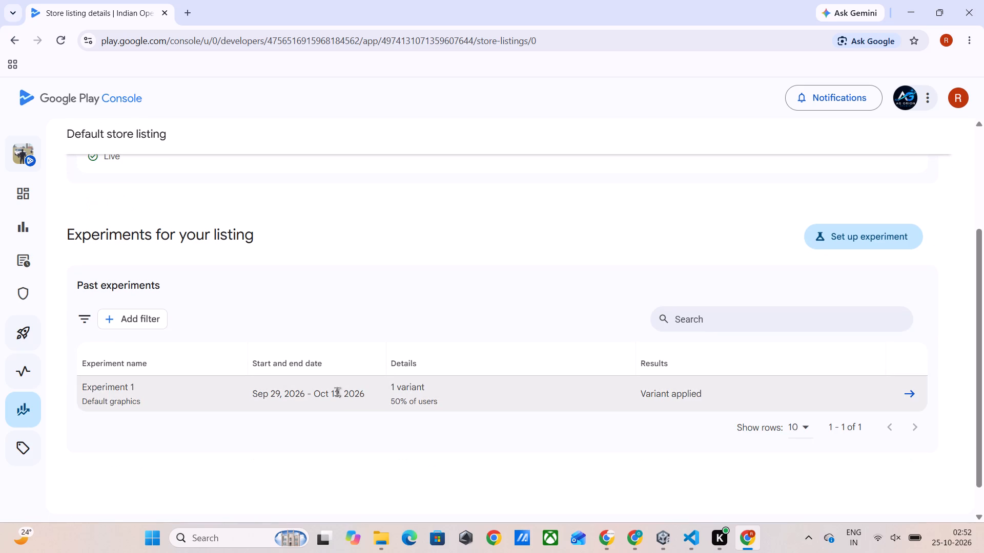
left_click(916, 394)
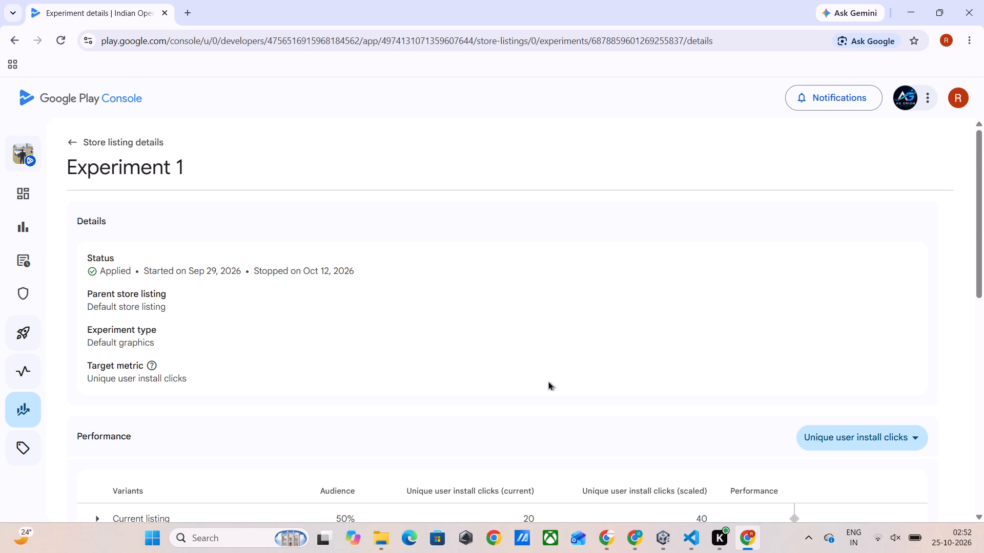
Examine Experiment 1's details, variant performance table, install-click chart and the available performance metrics.
scroll(541, 379, "down", 7)
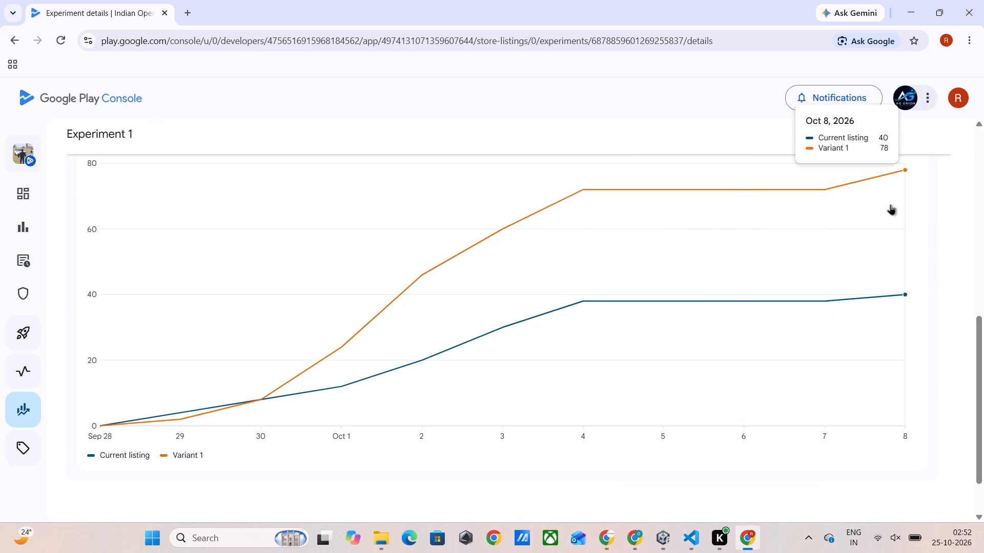
scroll(418, 357, "down", 4)
scroll(418, 357, "up", 6)
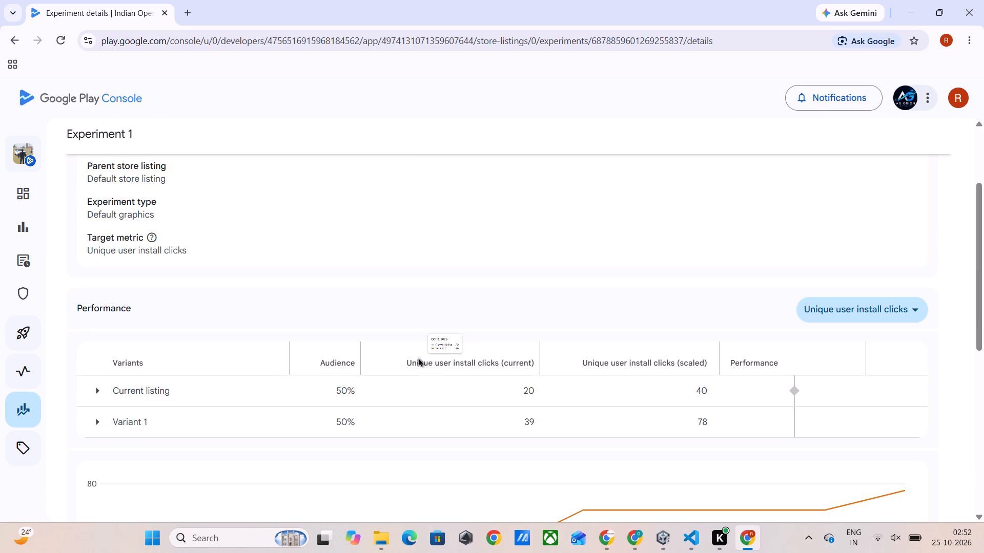
scroll(334, 385, "down", 4)
scroll(334, 384, "up", 5)
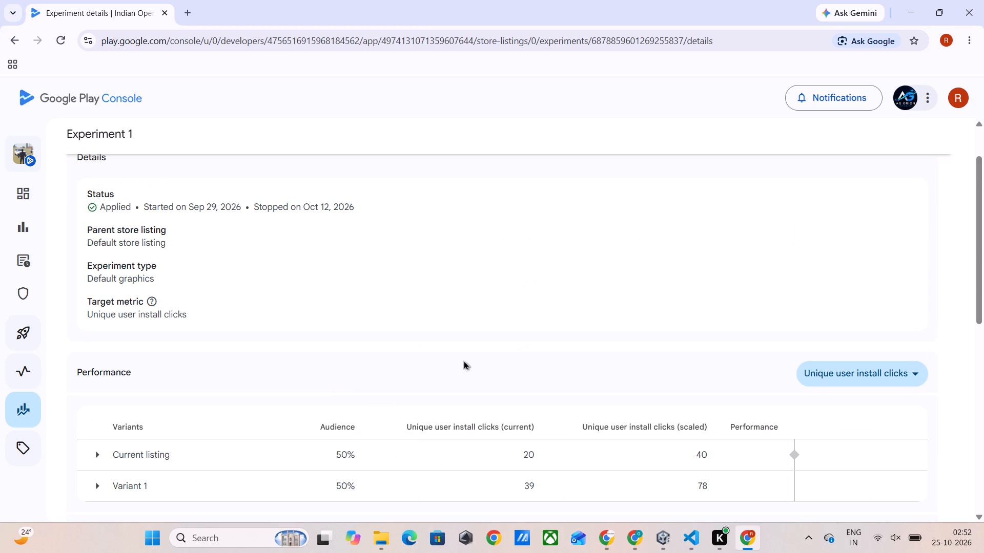
scroll(809, 361, "down", 4)
scroll(471, 352, "up", 3)
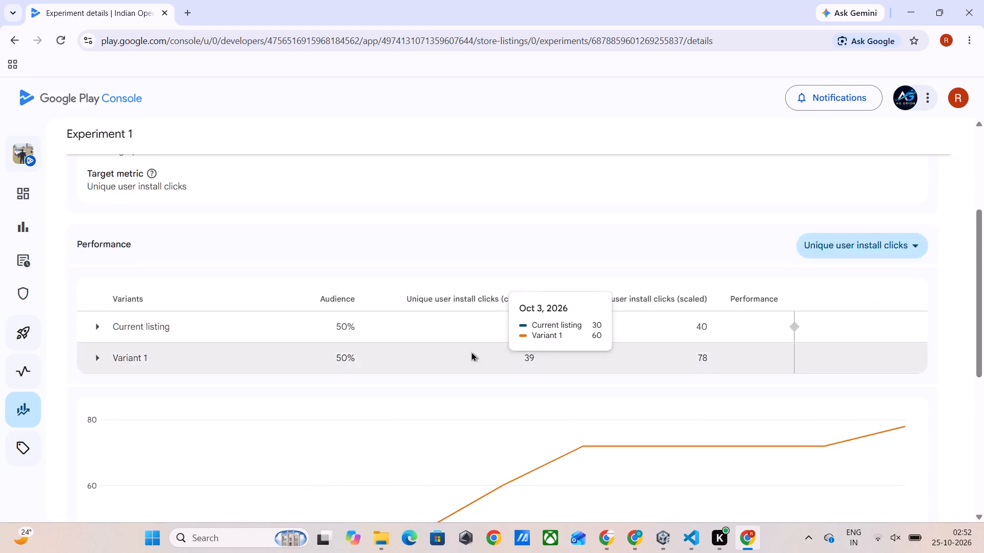
scroll(471, 352, "up", 1)
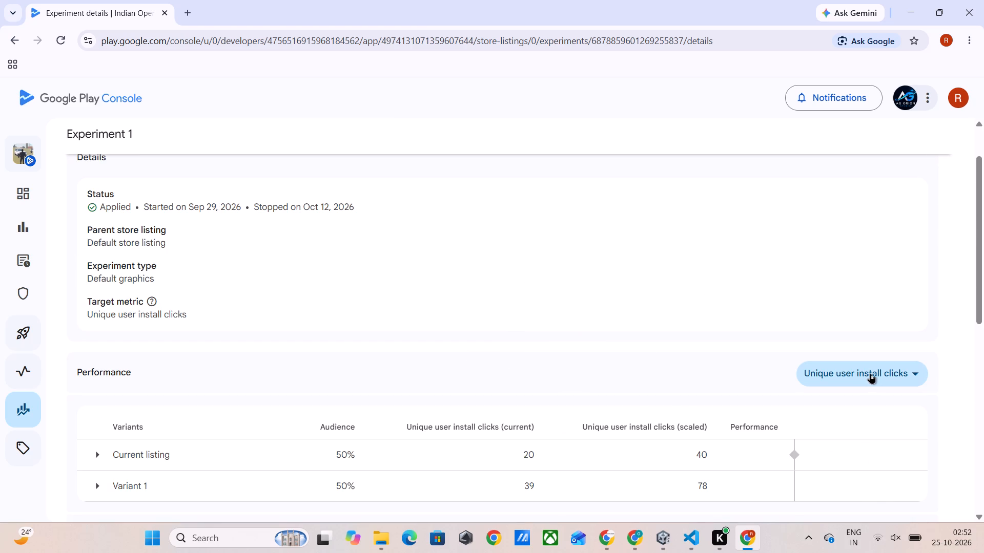
left_click(870, 373)
left_click(631, 363)
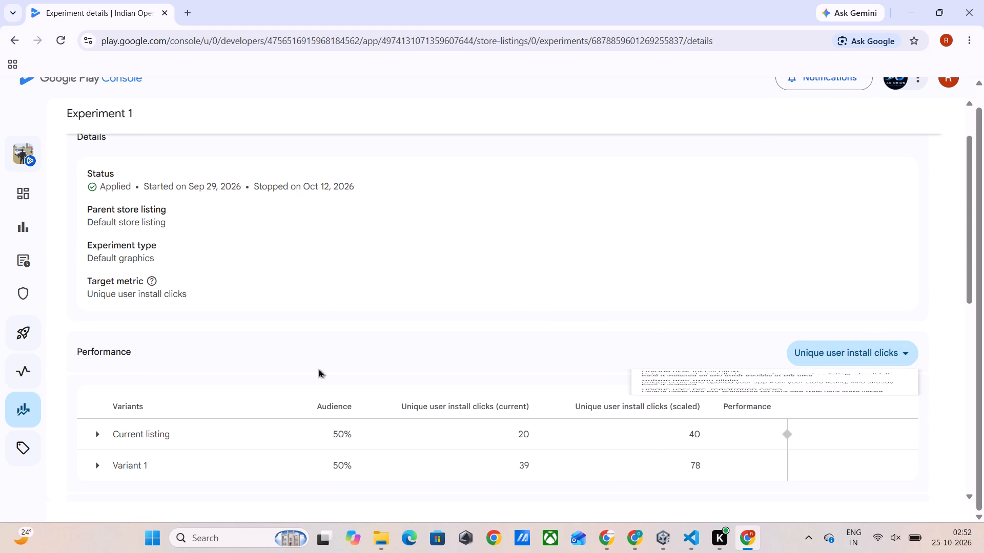
scroll(318, 369, "up", 6)
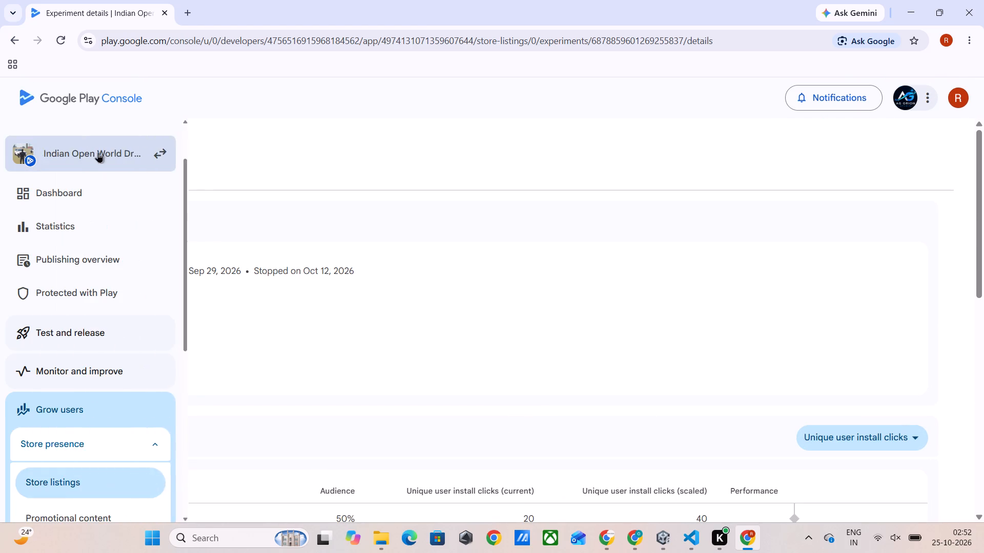
Return to the Store listings overview and open the default listing for editing.
left_click(69, 146)
left_click(70, 146)
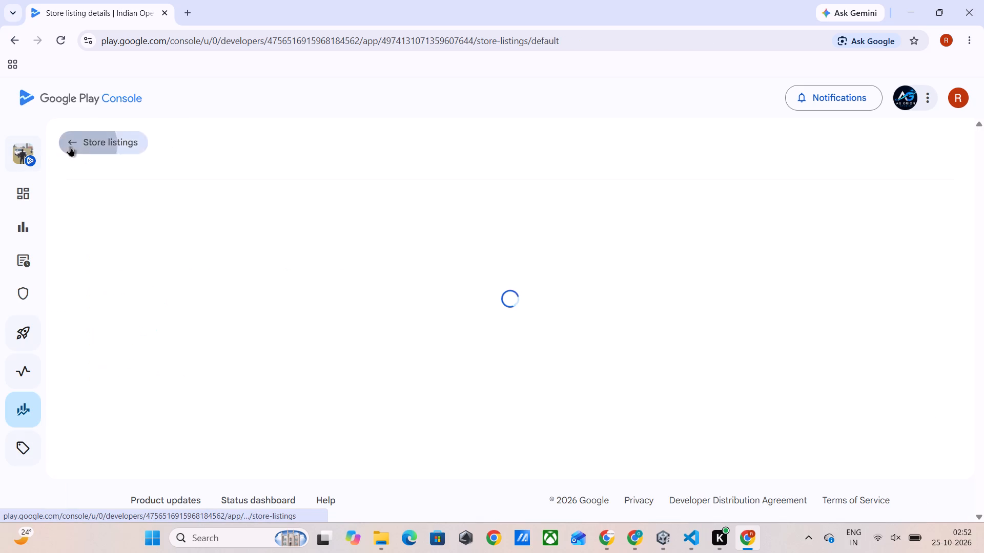
left_click(165, 331)
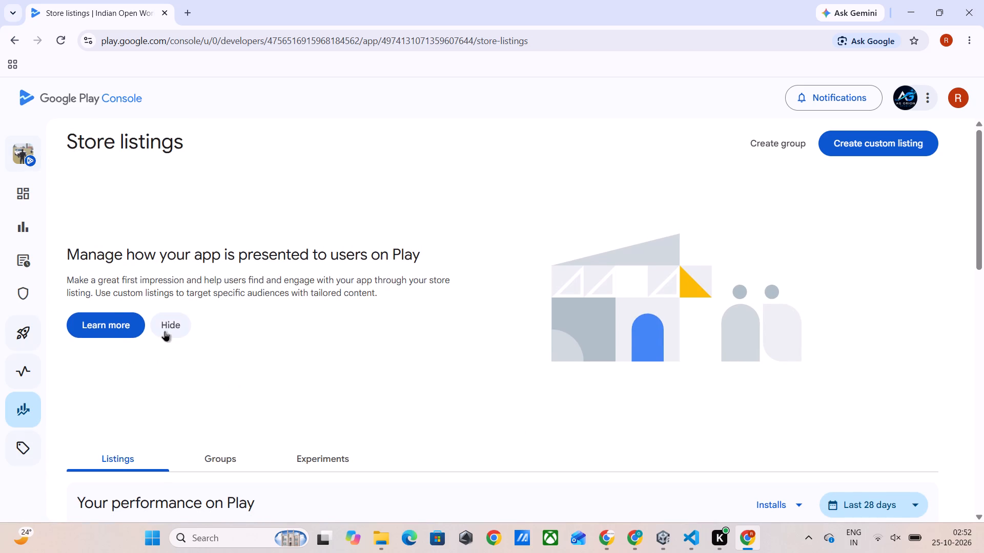
scroll(484, 381, "down", 4)
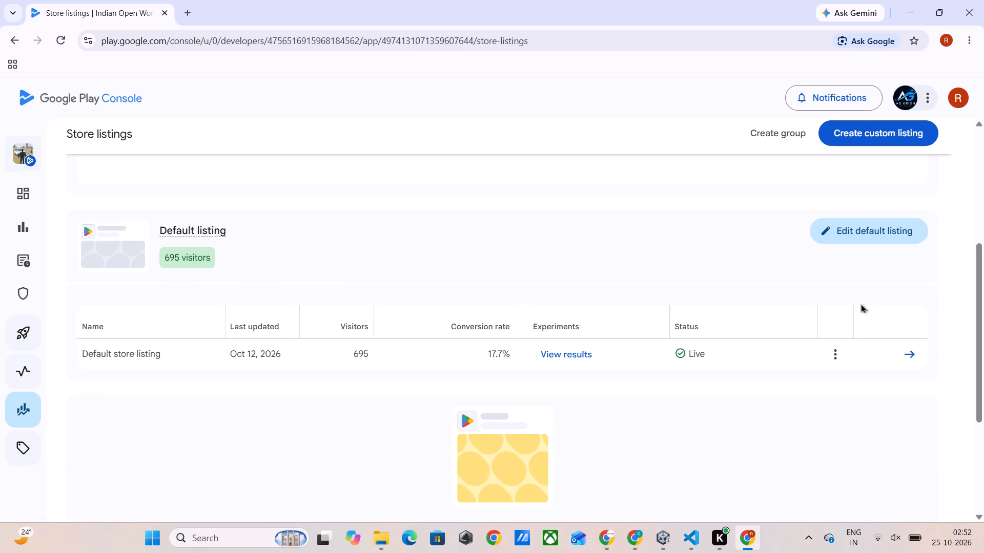
left_click(854, 222)
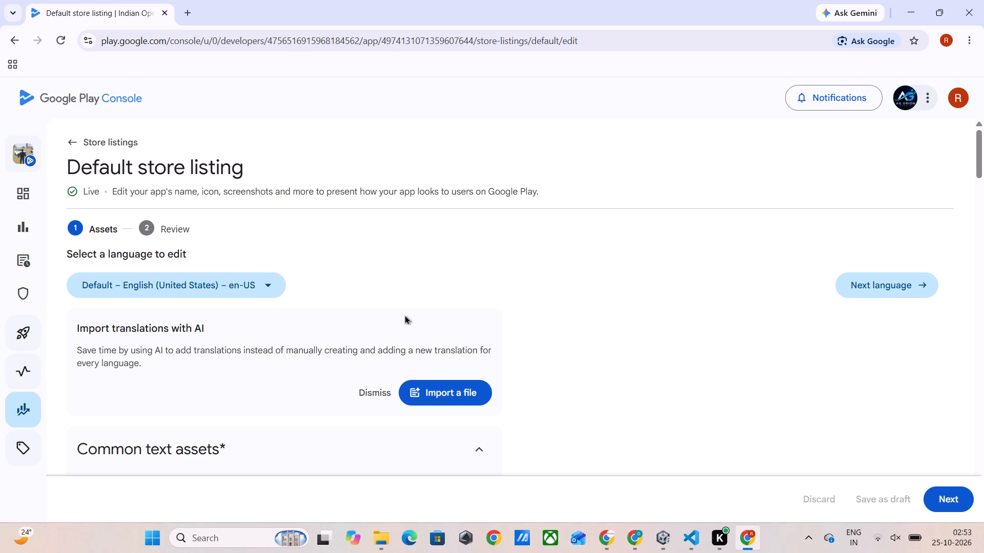
Examine the default listing's app name, descriptions, app icon and feature graphic.
scroll(404, 315, "down", 4)
scroll(268, 322, "down", 1)
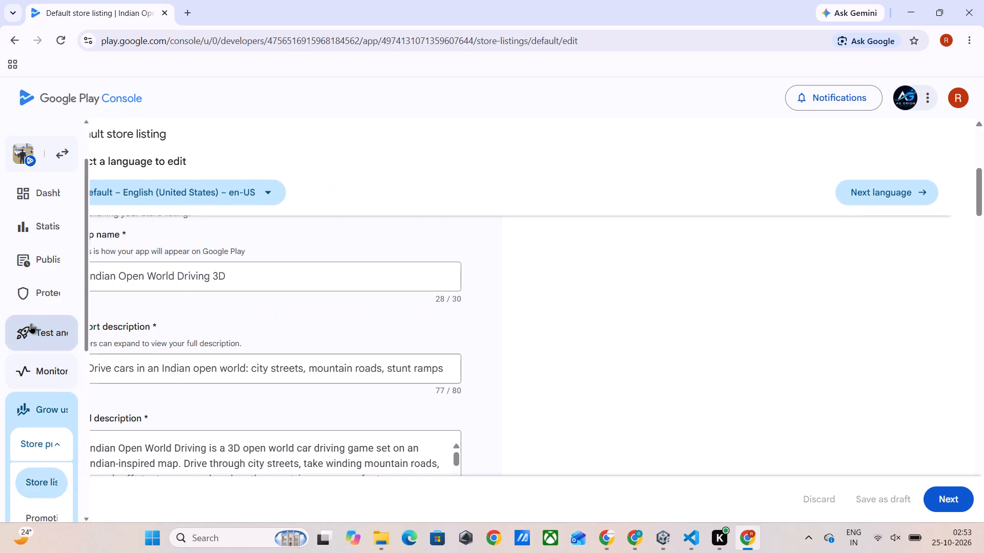
scroll(308, 324, "down", 3)
scroll(511, 312, "down", 2)
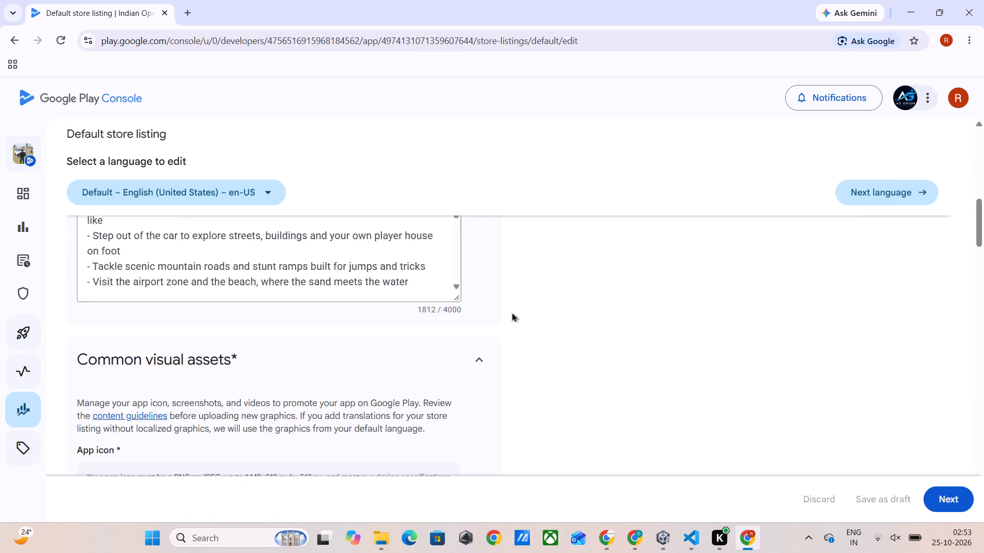
scroll(511, 312, "down", 6)
scroll(319, 332, "up", 3)
scroll(319, 332, "down", 2)
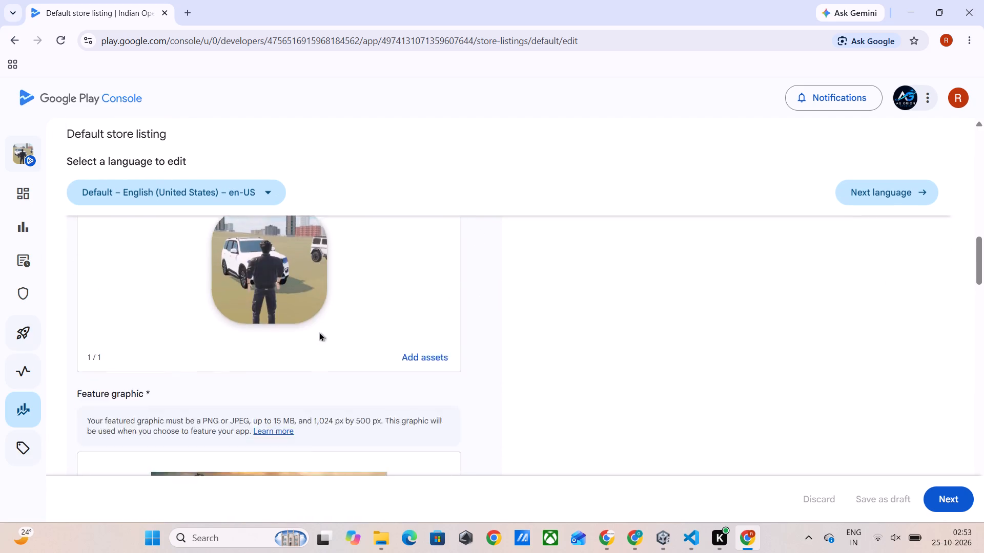
scroll(319, 332, "down", 4)
scroll(316, 335, "up", 2)
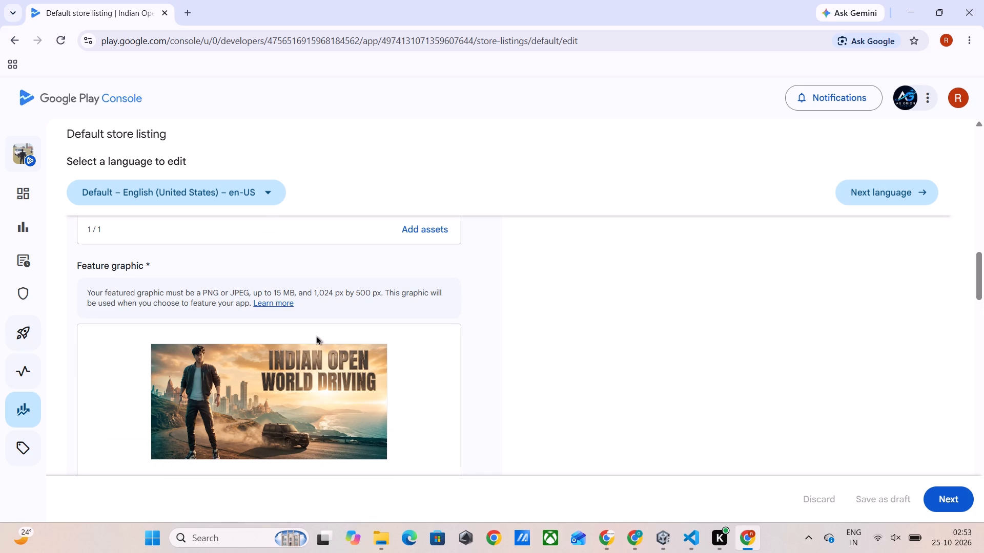
scroll(316, 335, "down", 1)
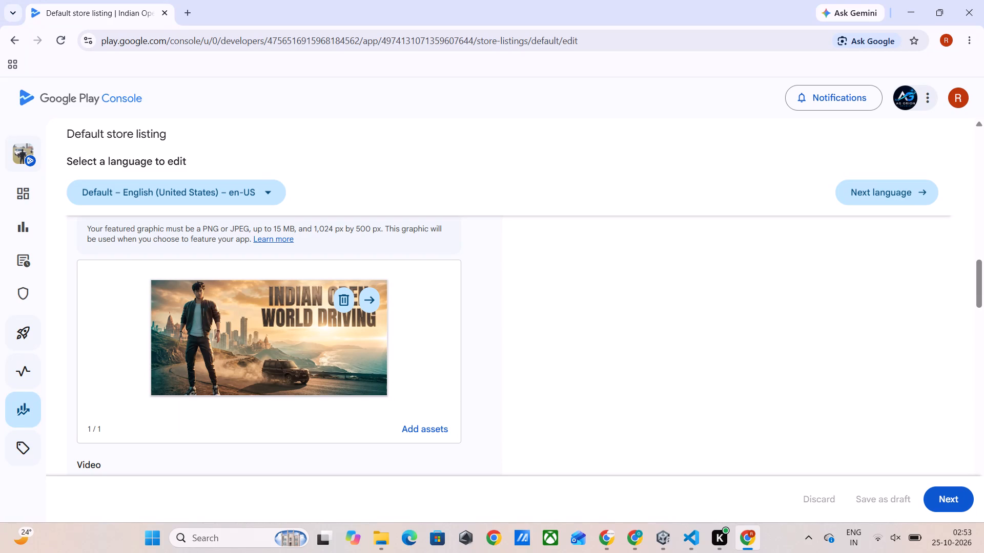
scroll(232, 358, "down", 2)
scroll(232, 358, "up", 3)
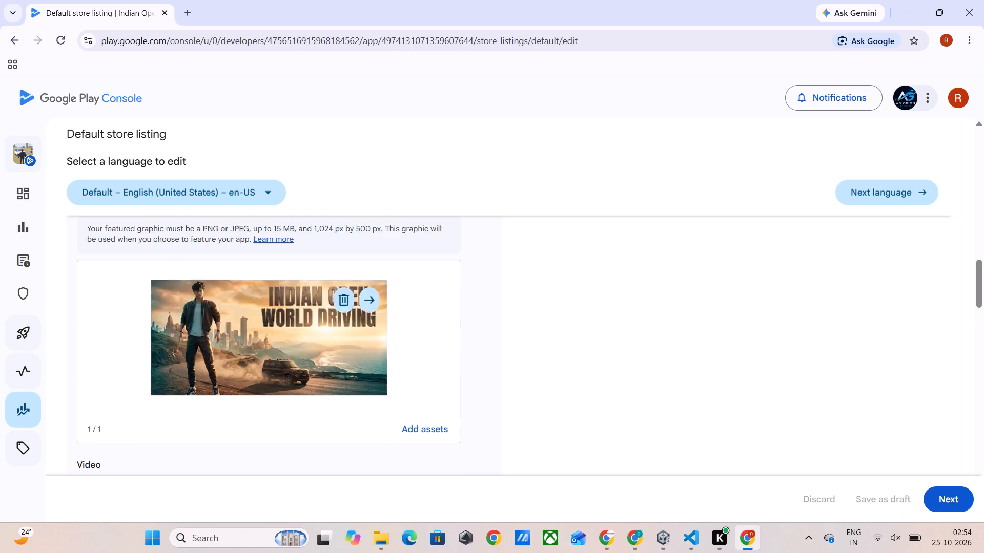
Examine the default listing's video link and all of its phone screenshots.
scroll(232, 358, "down", 5)
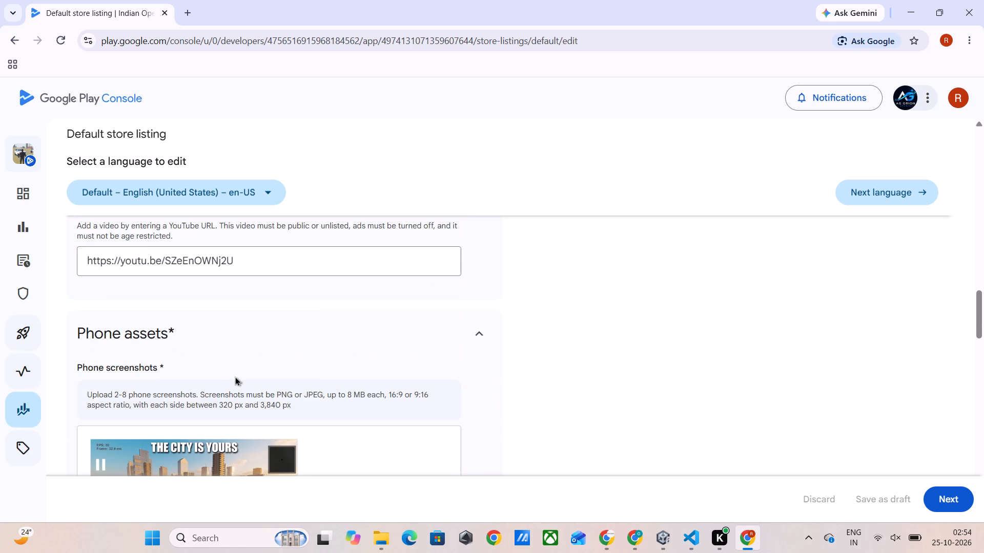
scroll(237, 374, "down", 5)
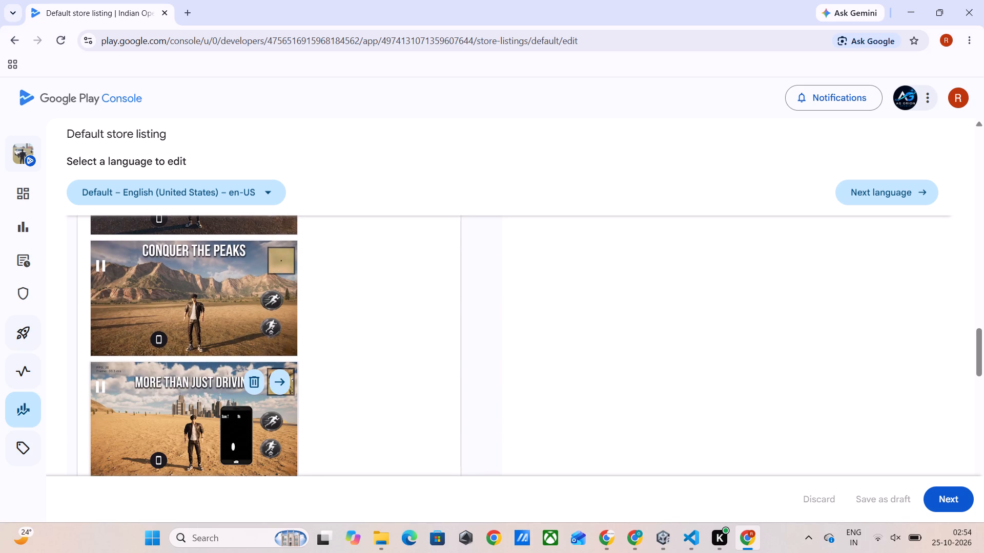
scroll(243, 354, "down", 4)
scroll(243, 354, "up", 3)
scroll(243, 354, "down", 3)
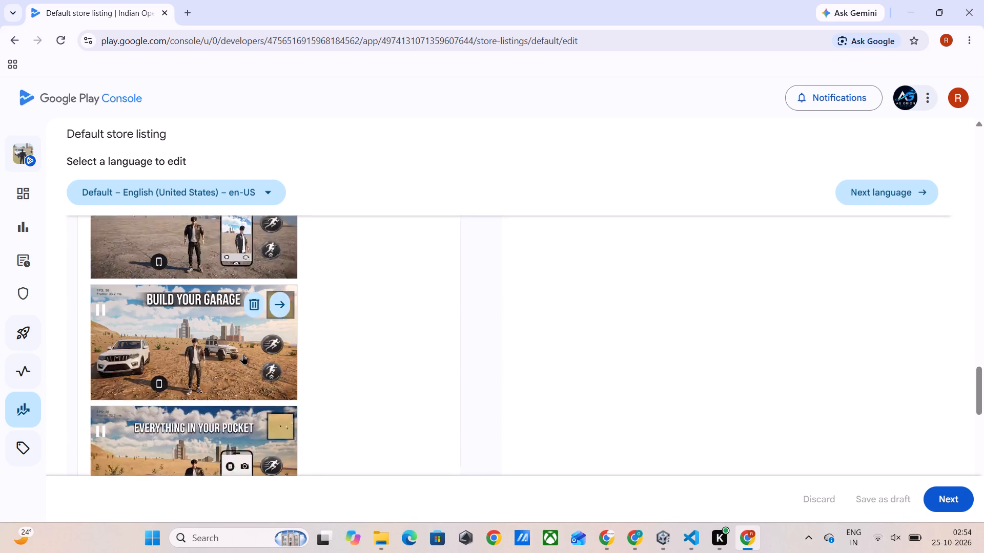
scroll(243, 354, "down", 7)
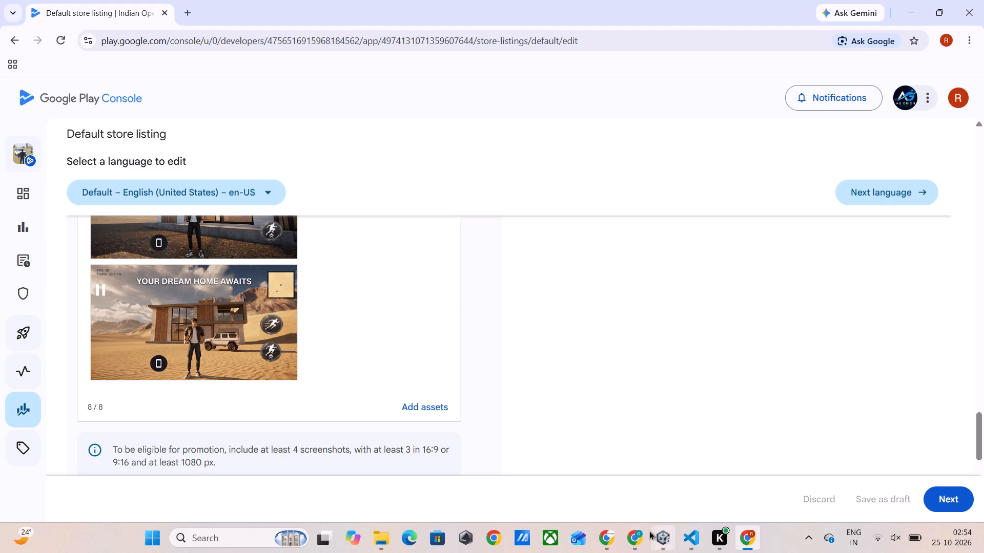
Switch to the Unity editor and move the Player to the isolated house southwest of the city, at X -121, Z -1165.
left_click(639, 539)
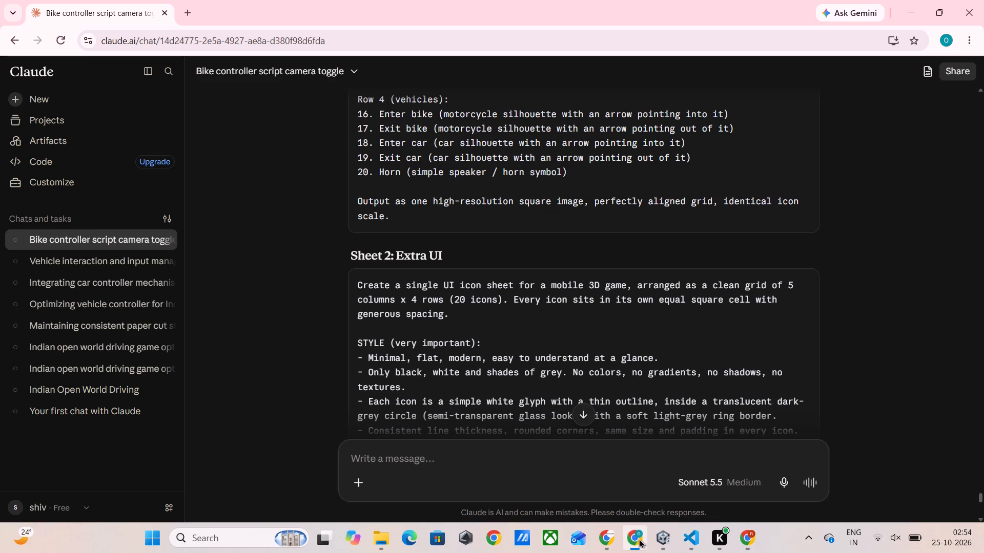
left_click(654, 541)
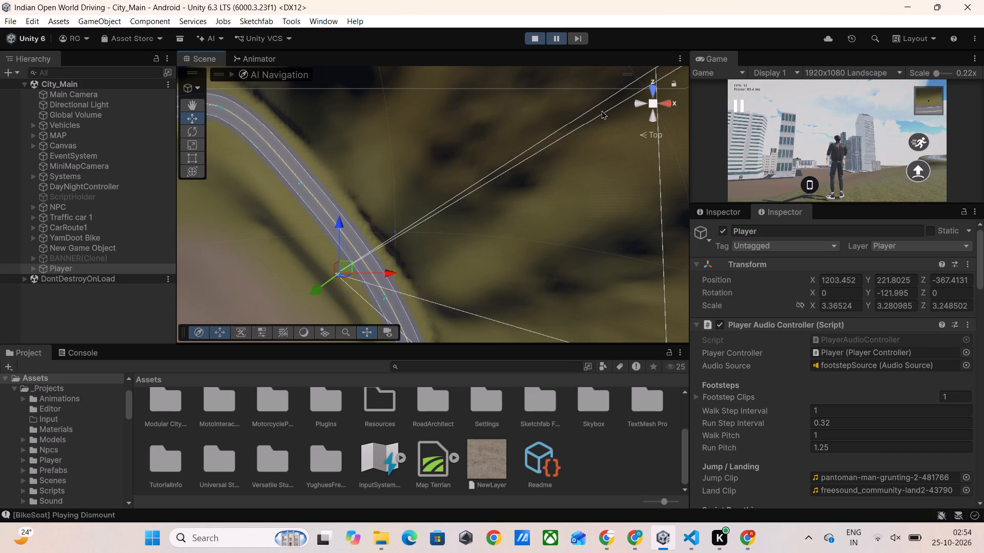
scroll(362, 230, "down", 20)
scroll(362, 230, "down", 6)
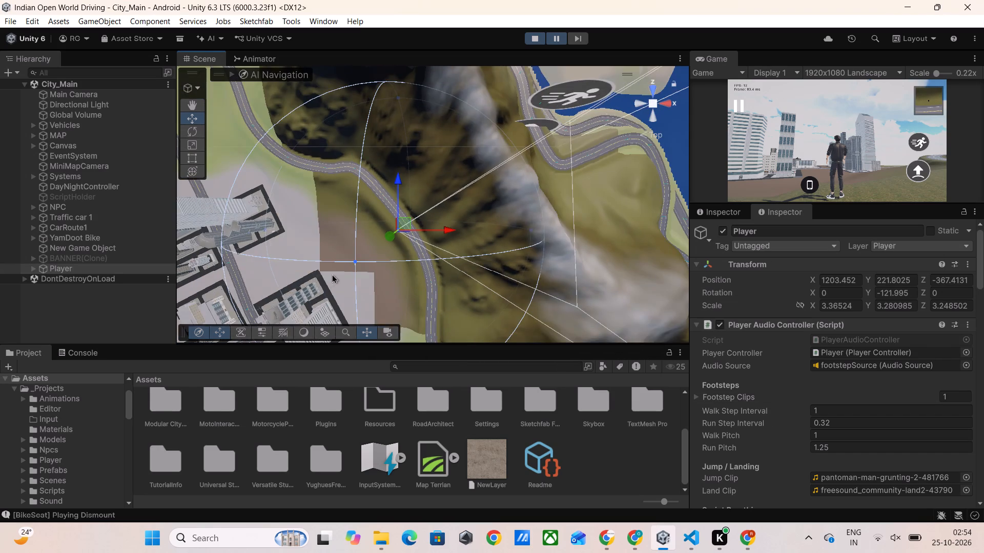
middle_click_drag(328, 278, 536, 166)
scroll(505, 198, "down", 14)
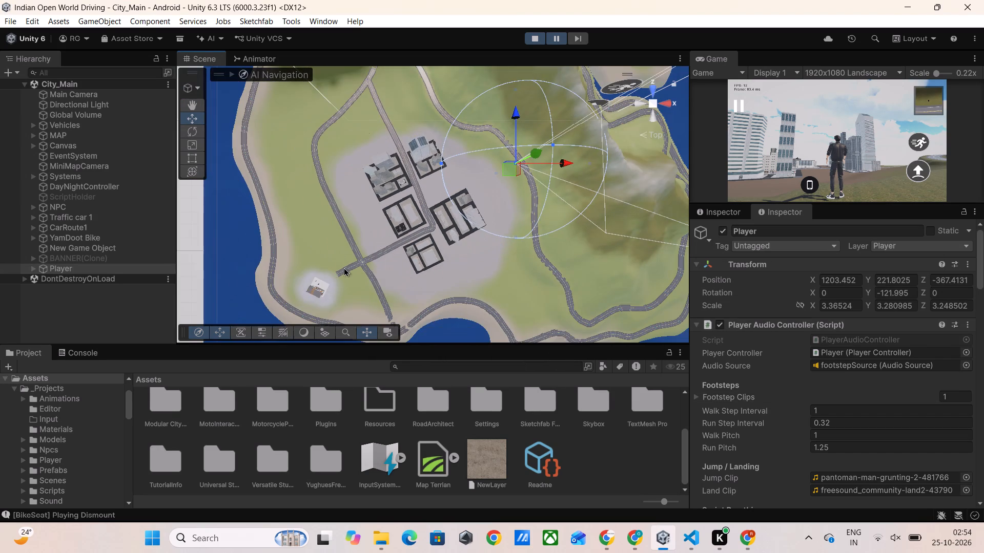
middle_click_drag(343, 268, 326, 265)
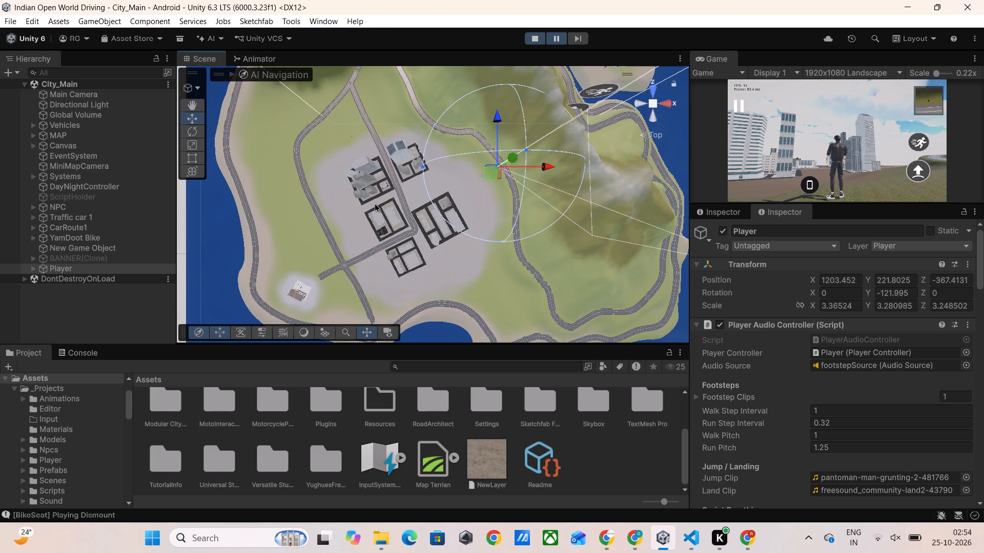
middle_click_drag(382, 199, 399, 233)
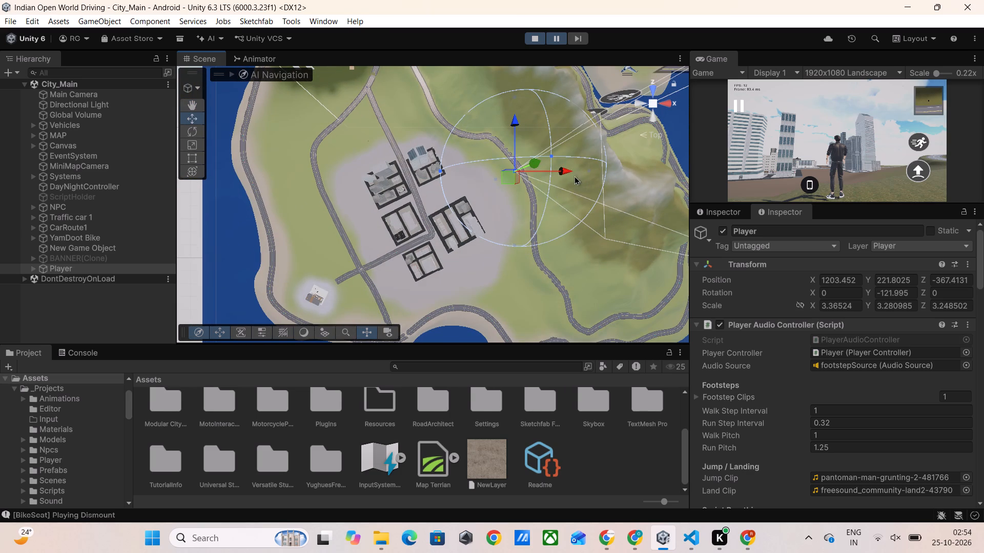
left_click_drag(562, 170, 387, 211)
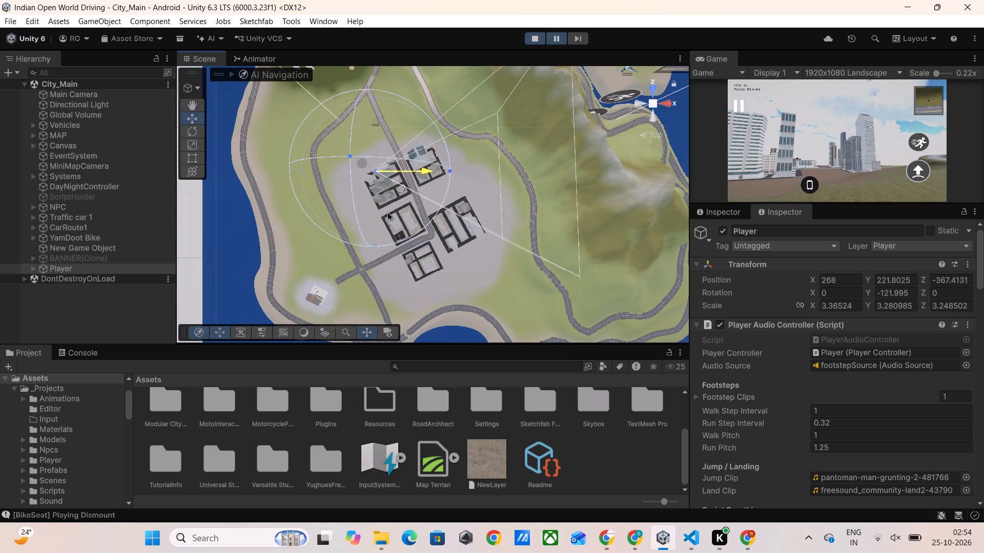
left_click_drag(387, 211, 376, 212)
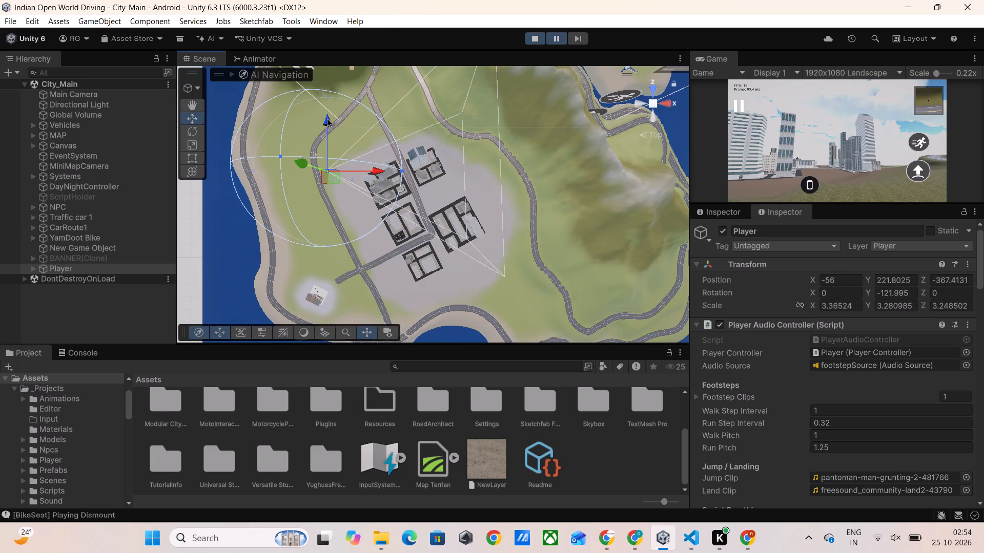
left_click_drag(328, 117, 330, 236)
left_click_drag(378, 290, 368, 291)
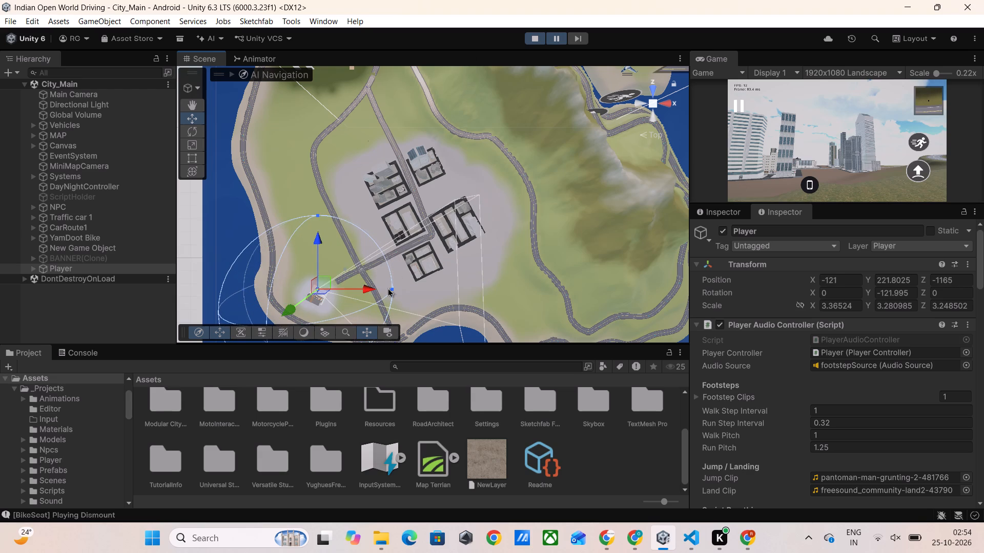
double_click(91, 273)
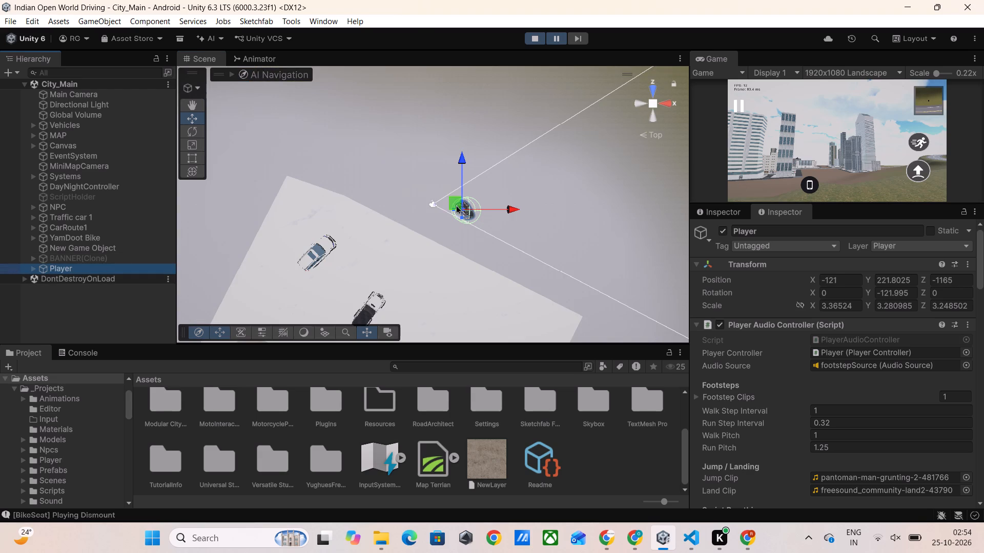
left_click(640, 105)
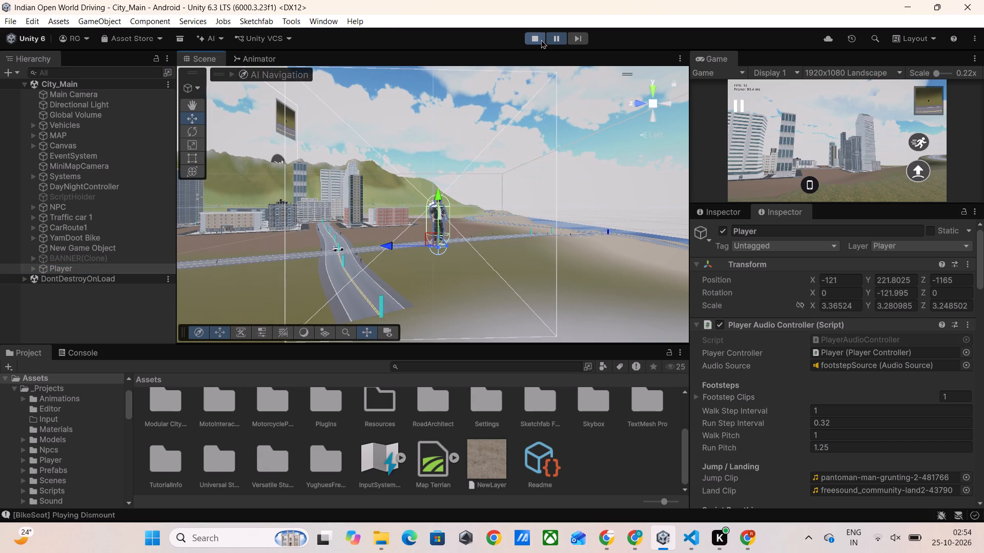
Resume the paused game and maximize the Game view.
left_click(560, 35)
double_click(710, 57)
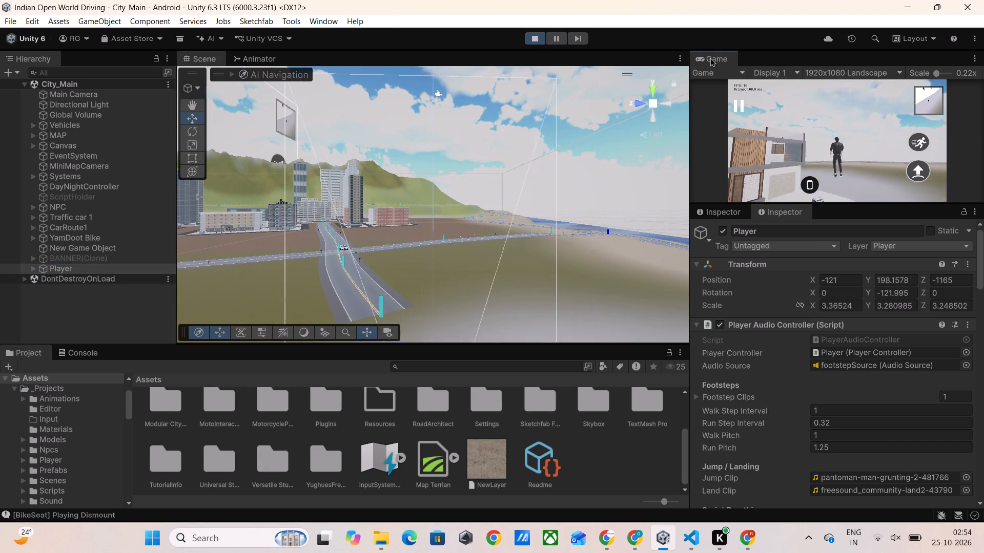
Turn the camera toward the house and walk the character forward to its forecourt with the parked cars.
right_click_drag(682, 205, 673, 212)
right_click(673, 212)
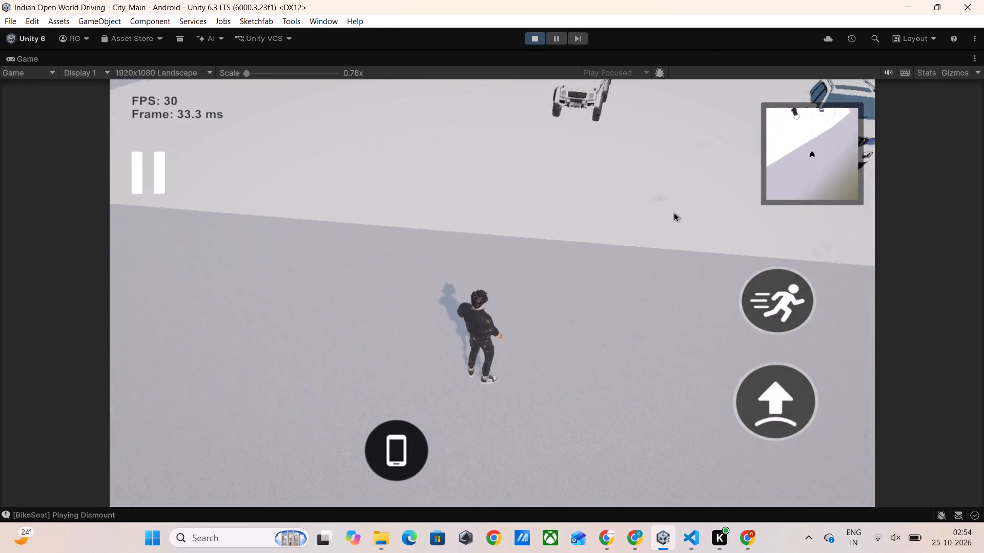
right_click(673, 210)
right_click(673, 208)
right_click_drag(675, 207, 681, 204)
right_click_drag(681, 204, 683, 204)
key("w")
key("w")
key("w")
key("w")
key("w")
key("w")
key("w")
key("w")
key("w")
key("w")
key("w")
key("w")
key("w")
key("w")
key("w")
key("w")
key("w")
key("w")
key("w")
key("w")
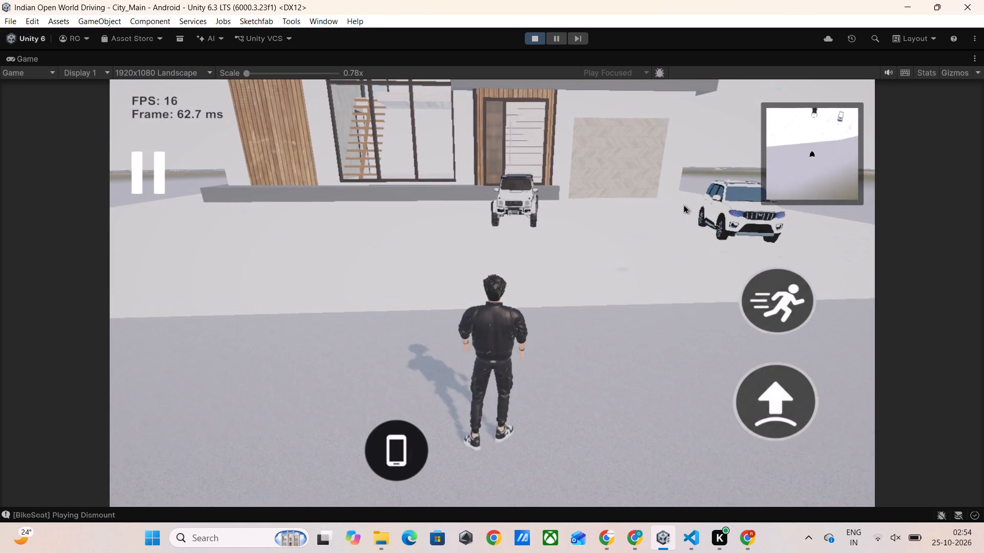
Walk the character across the forecourt to the parked white Scorpio and get into it.
right_click_drag(683, 204, 692, 205)
key("d")
key("d")
key("d")
key("d")
key("d")
key("d")
key("d")
key("d")
key("d")
key("d")
key("d")
key("d")
key("d")
key("d")
key("d")
key("d")
key("d")
key("d")
key("d")
key("d")
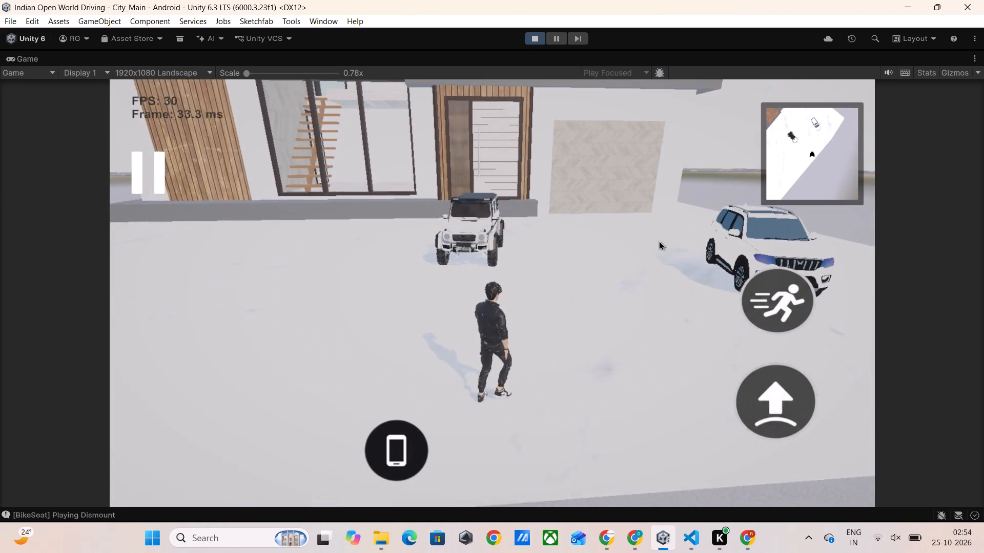
right_click_drag(659, 241, 669, 242)
key("a")
key("a")
key("a")
key("a")
key("a")
key("a")
key("a")
key("a")
key("a")
key("a")
key("a")
key("a")
key("a")
key("a")
key("a")
key("a")
key("a")
key("a")
key("a")
key("a")
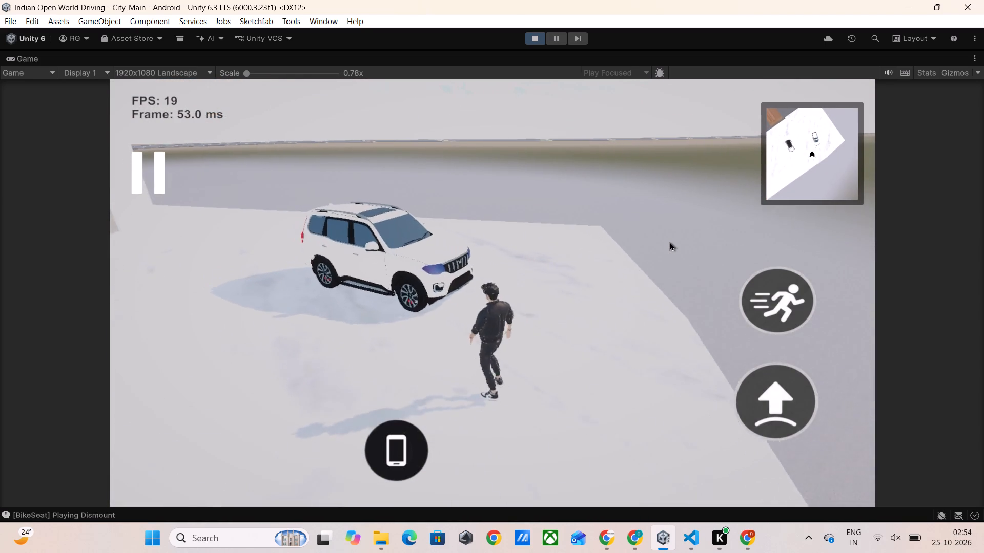
left_click(183, 258)
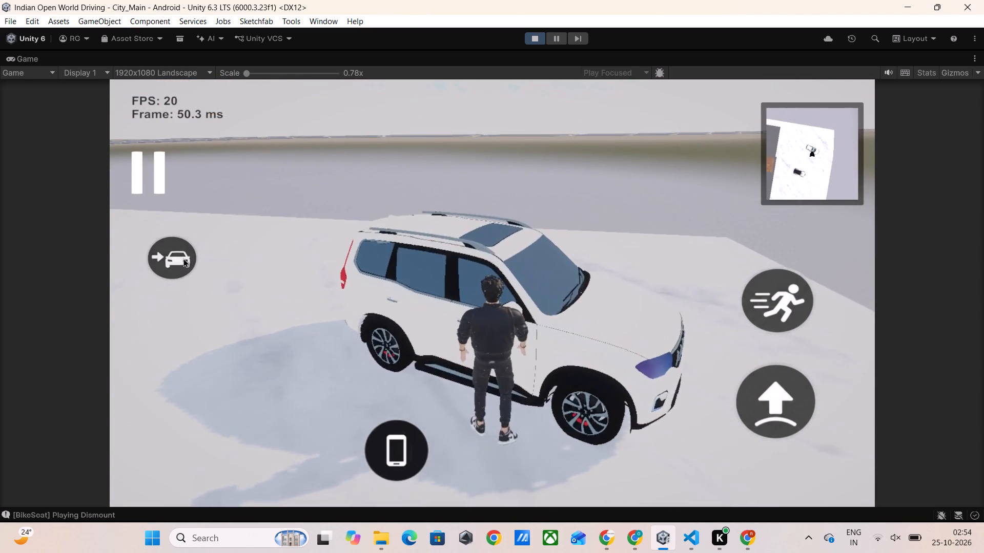
Try to drive the Scorpio forward and steer it right.
key("w")
key("w")
key("w")
key("w")
key("w")
key("w")
key("w")
key("w")
key("w")
key("w")
key("w")
key("w")
key("w")
key("w")
key("w")
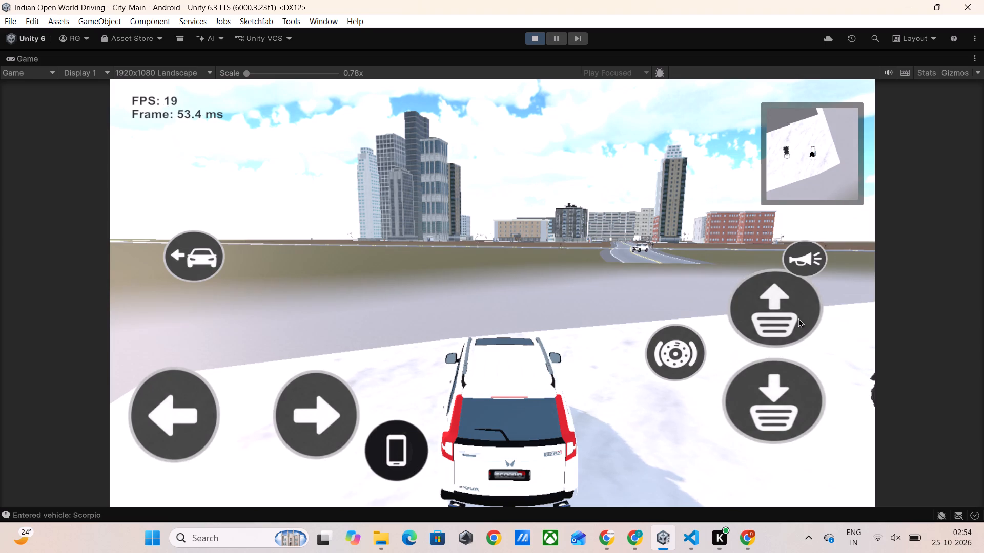
key("d")
Test whether the view can be orbited around the Scorpio, and try the accelerator once.
right_click_drag(654, 293, 657, 293)
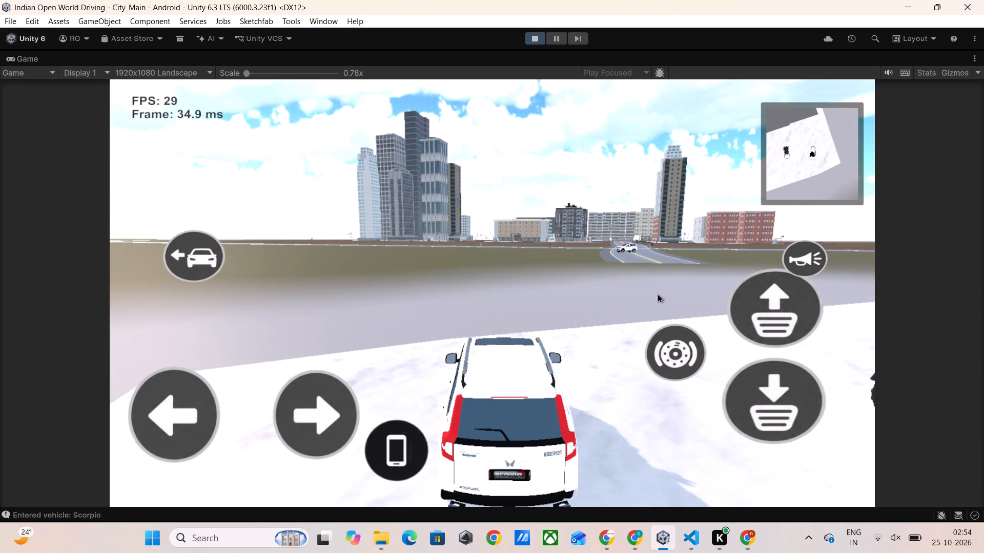
right_click_drag(657, 293, 661, 293)
right_click_drag(664, 294, 682, 295)
right_click_drag(643, 273, 663, 268)
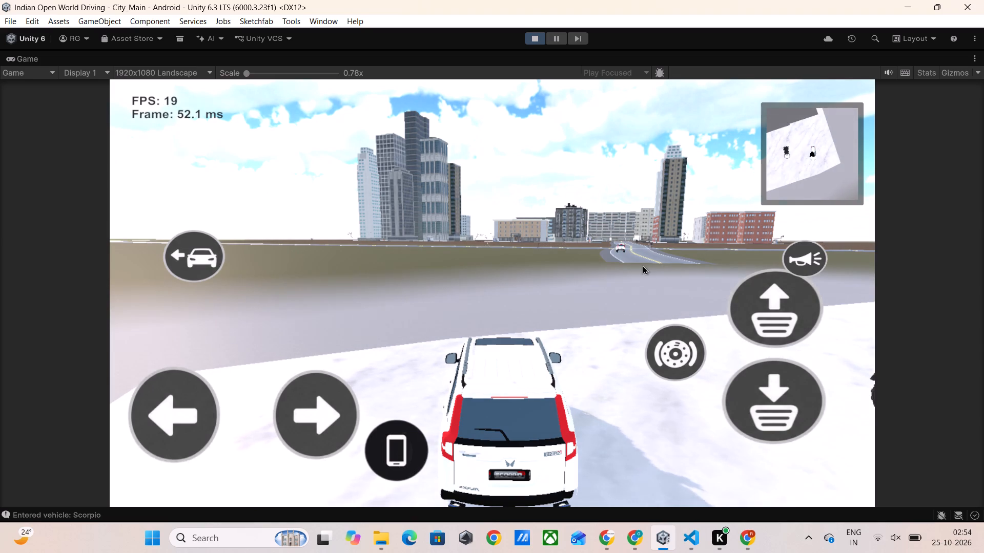
left_click_drag(642, 265, 405, 260)
right_click_drag(269, 249, 474, 246)
right_click_drag(688, 270, 637, 230)
right_click_drag(646, 219, 675, 224)
left_click(789, 320)
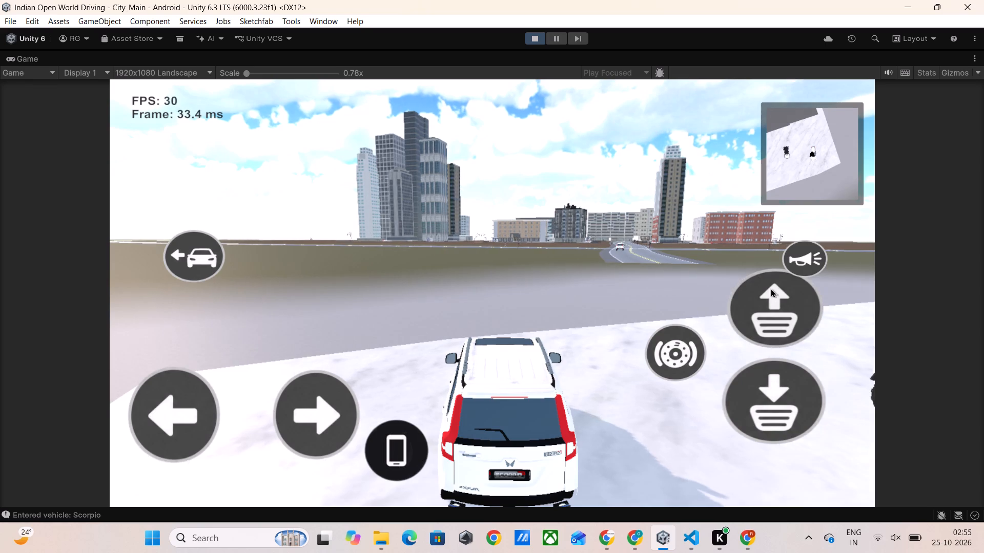
right_click_drag(703, 239, 714, 241)
left_click_drag(674, 255, 691, 223)
right_click_drag(682, 222, 667, 231)
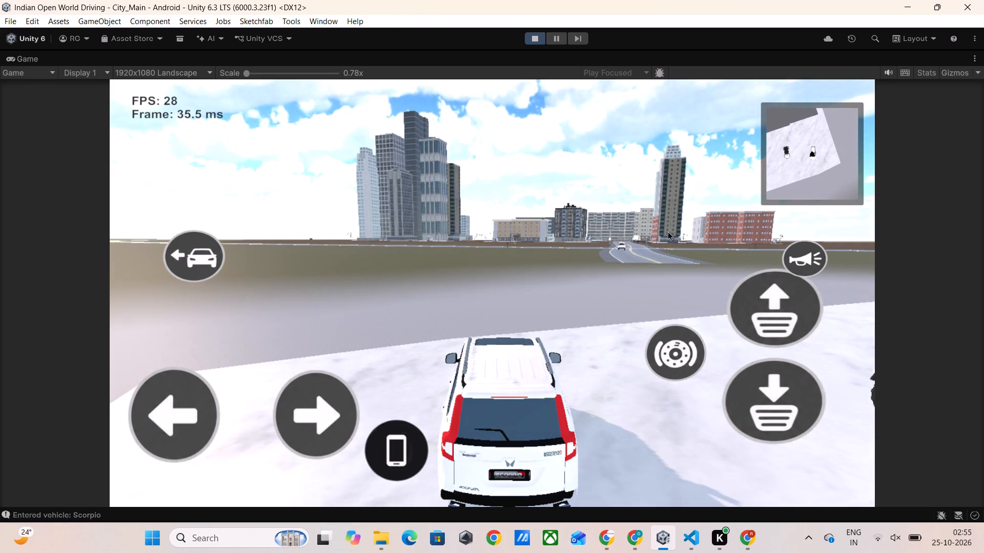
right_click_drag(667, 231, 670, 227)
left_click_drag(682, 220, 731, 228)
right_click_drag(726, 232, 701, 241)
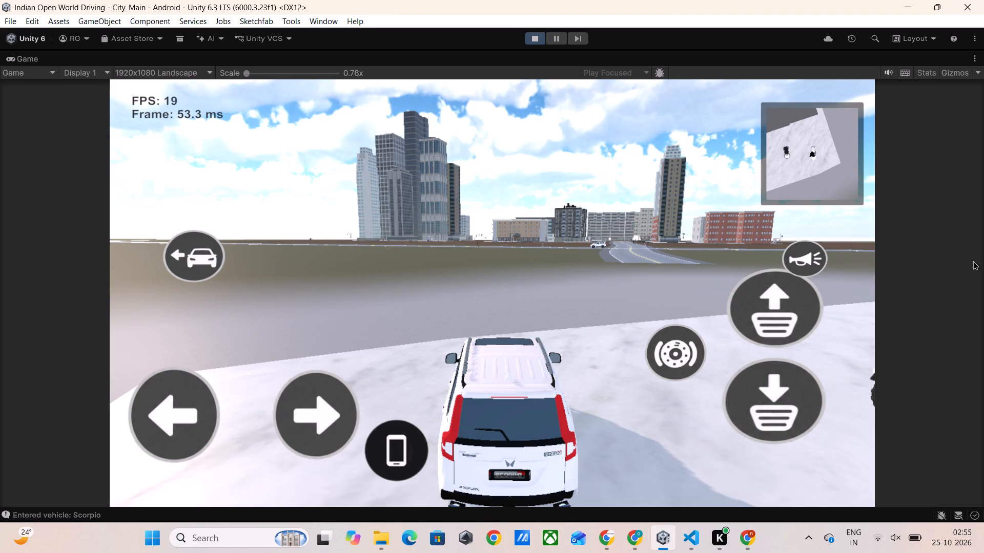
Capture a screenshot of just the game image, showing the Scorpio from behind with the driving controls.
key("Print")
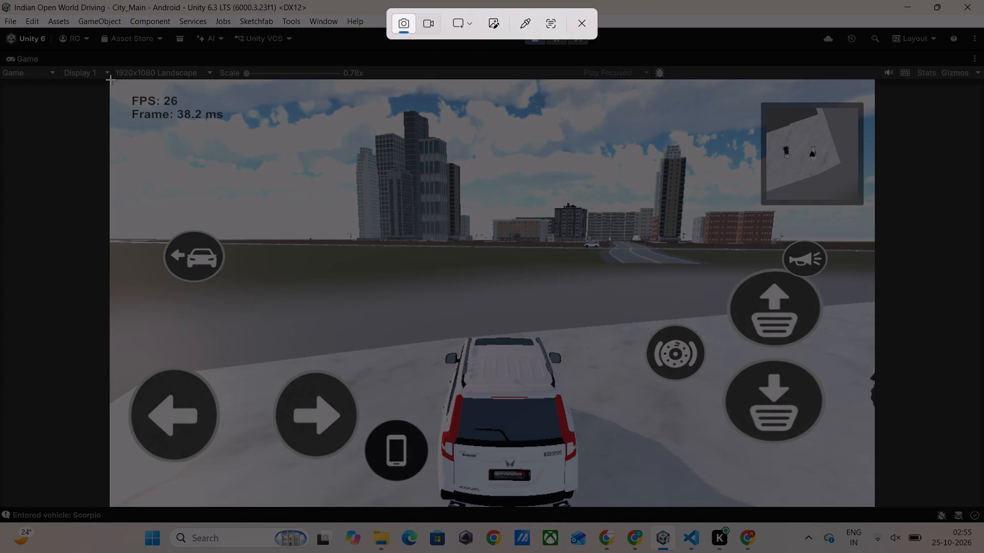
left_click_drag(109, 78, 976, 547)
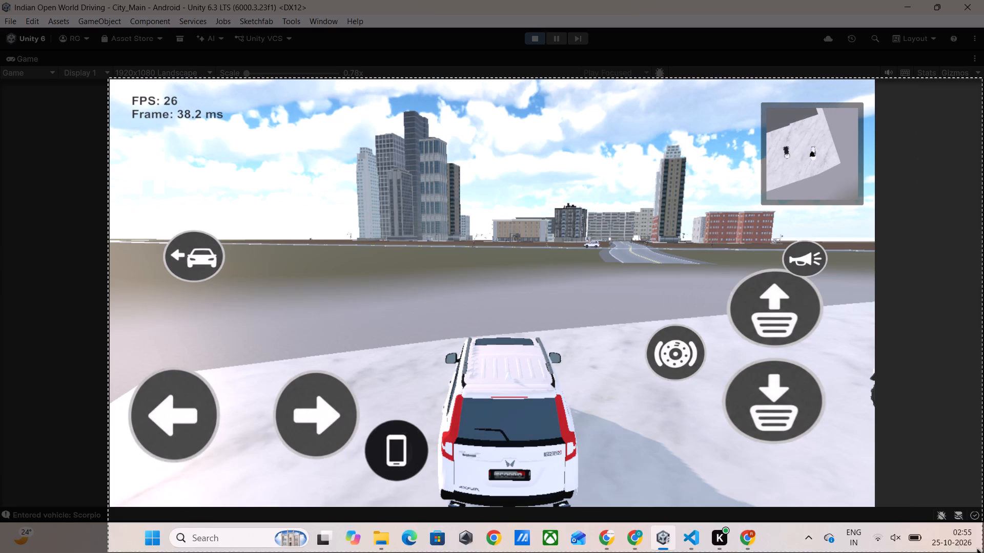
left_click_drag(976, 547, 872, 506)
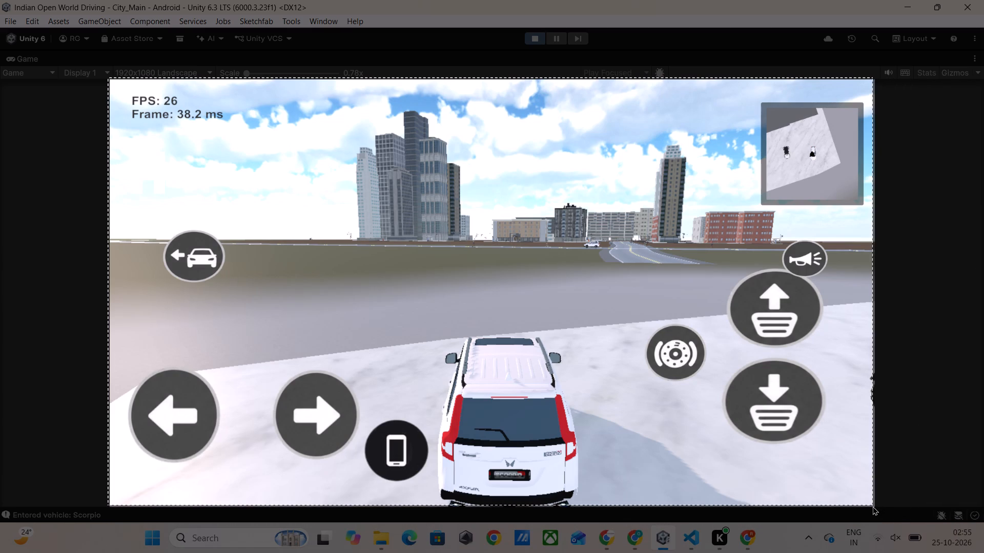
left_click_drag(872, 506, 874, 506)
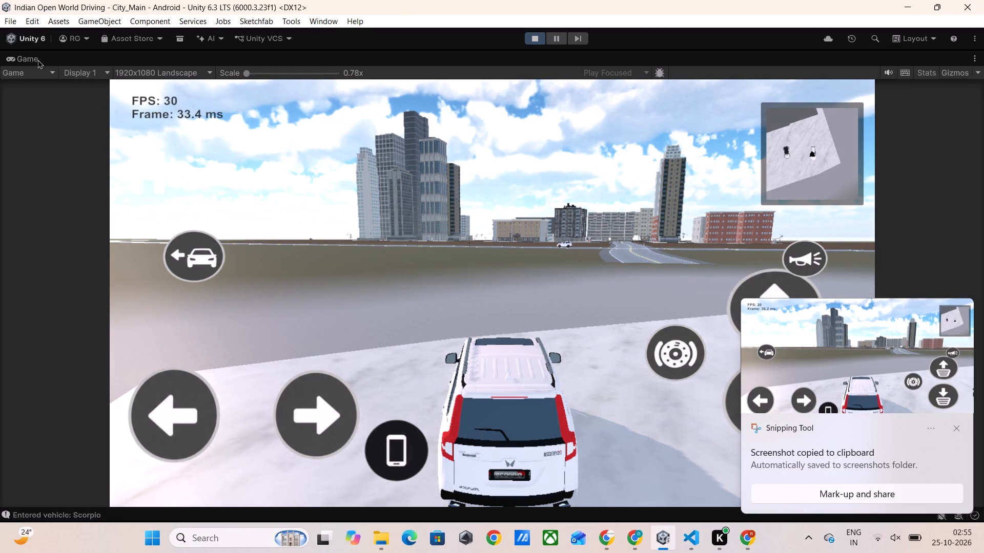
Pause the game and examine the Camera Follow settings on the Scorpio's Camera scorpio object.
left_click(557, 35)
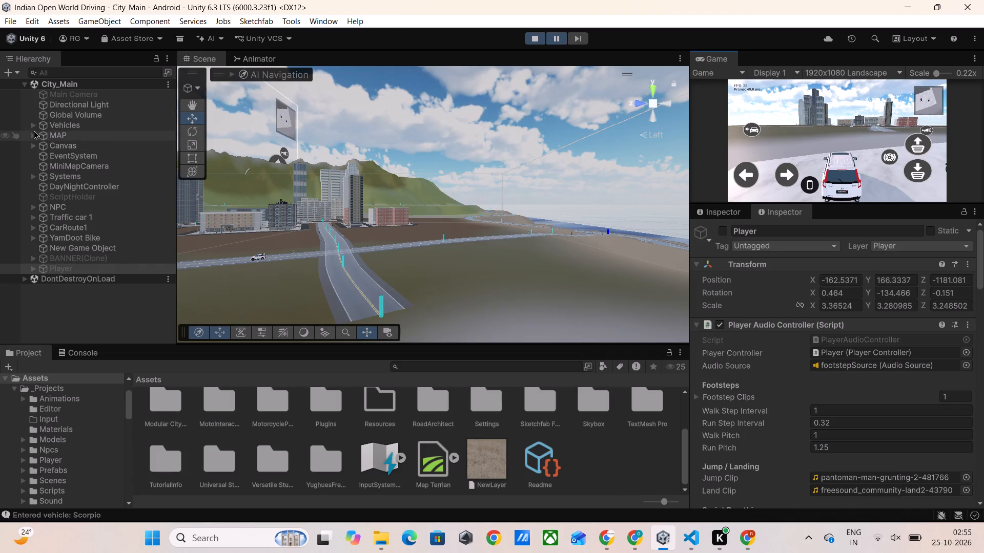
left_click(31, 124)
left_click(43, 134)
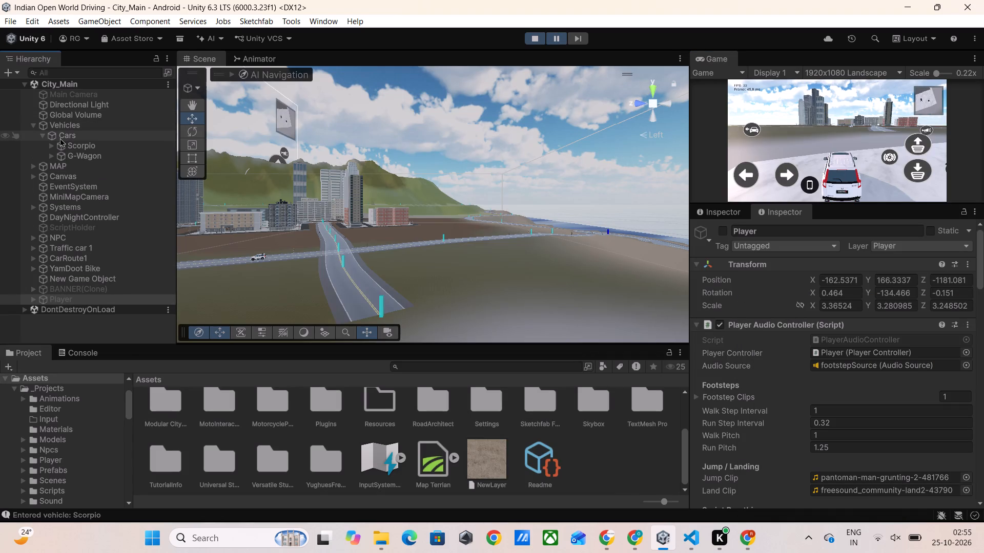
left_click(49, 143)
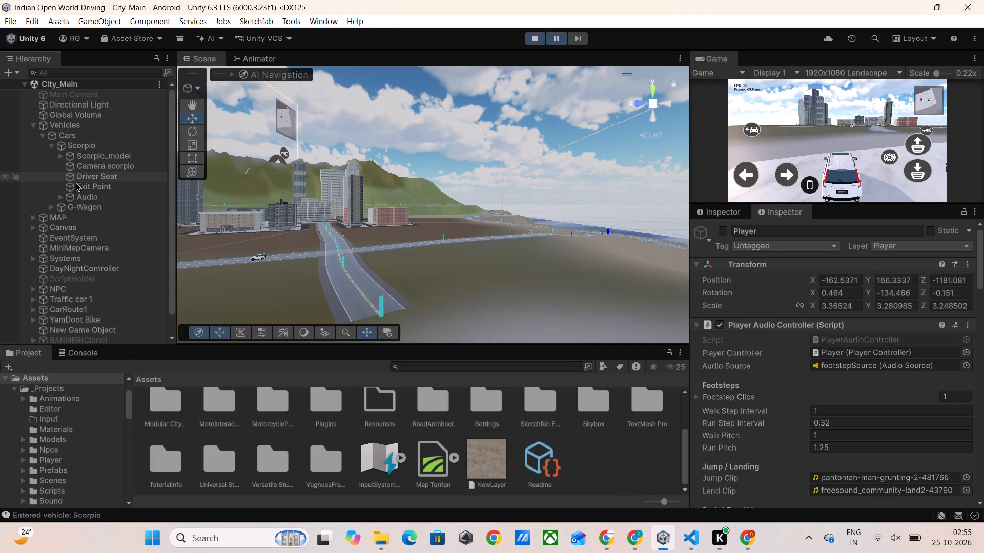
left_click(93, 164)
scroll(870, 374, "down", 1)
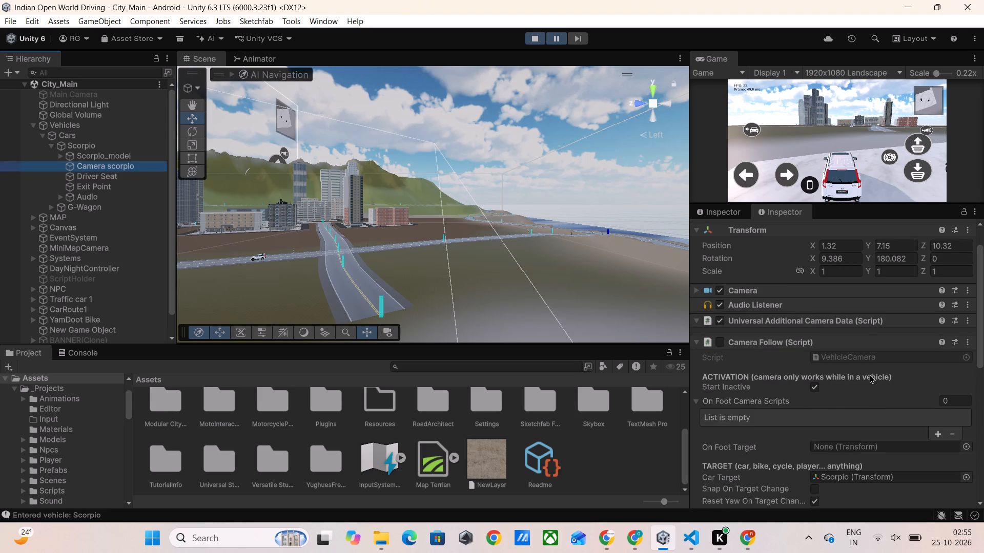
scroll(738, 345, "down", 3)
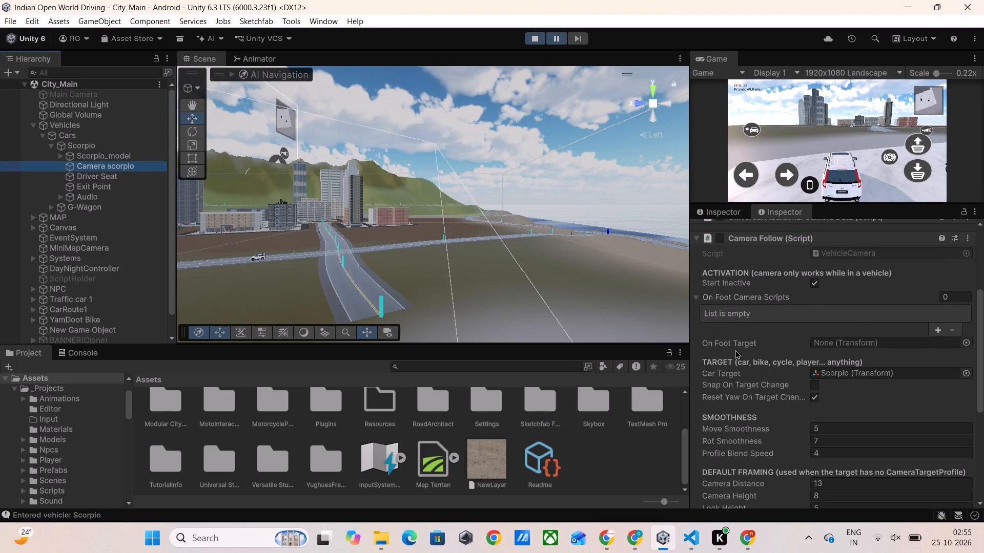
scroll(735, 350, "down", 2)
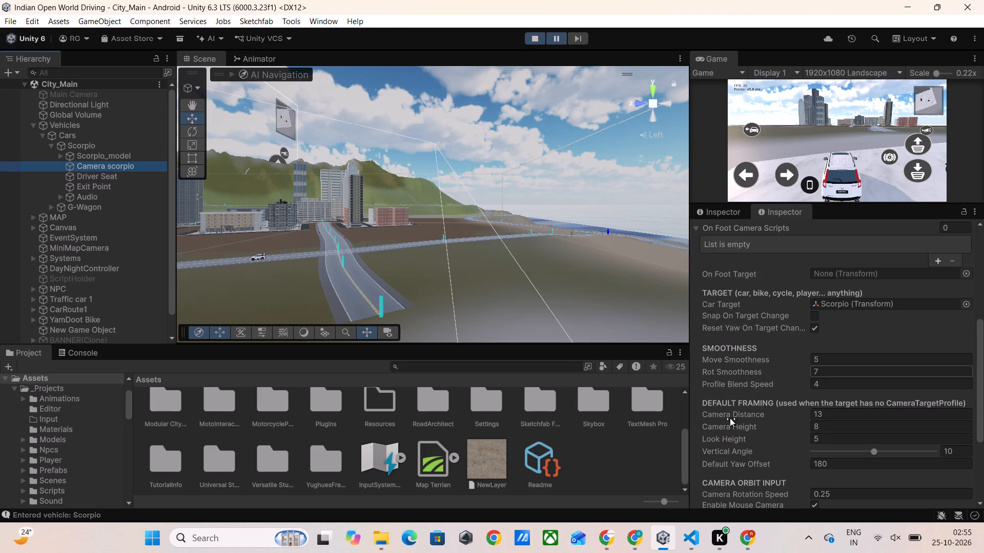
scroll(770, 384, "up", 2)
scroll(785, 338, "up", 1)
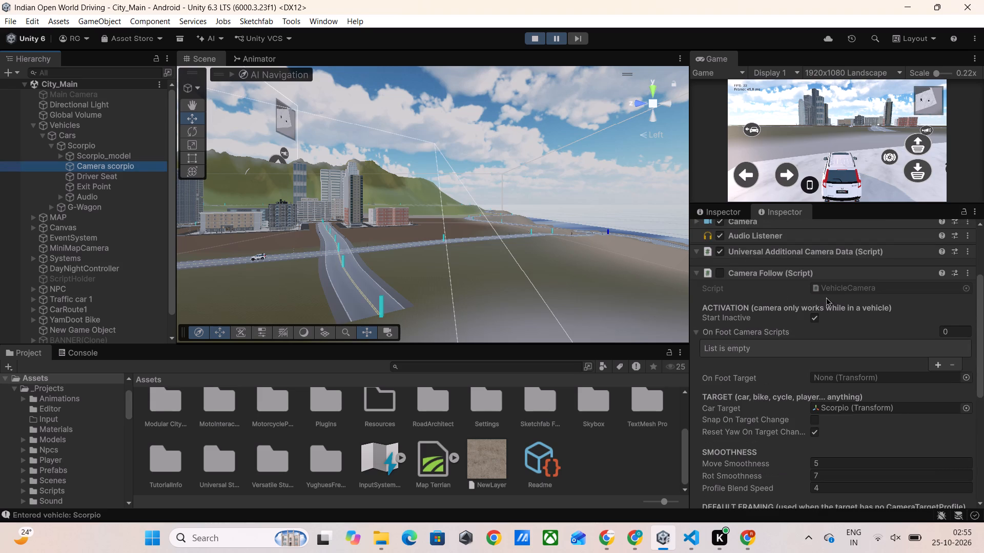
Switch to Visual Studio Code, undo the last three changes in VehicleCamera.cs and save the script.
left_click(692, 539)
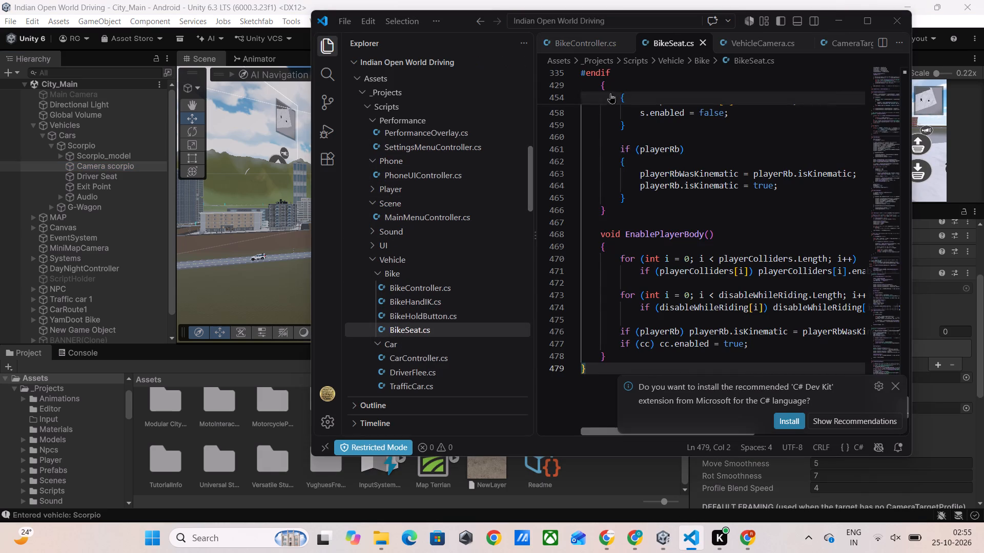
left_click(752, 45)
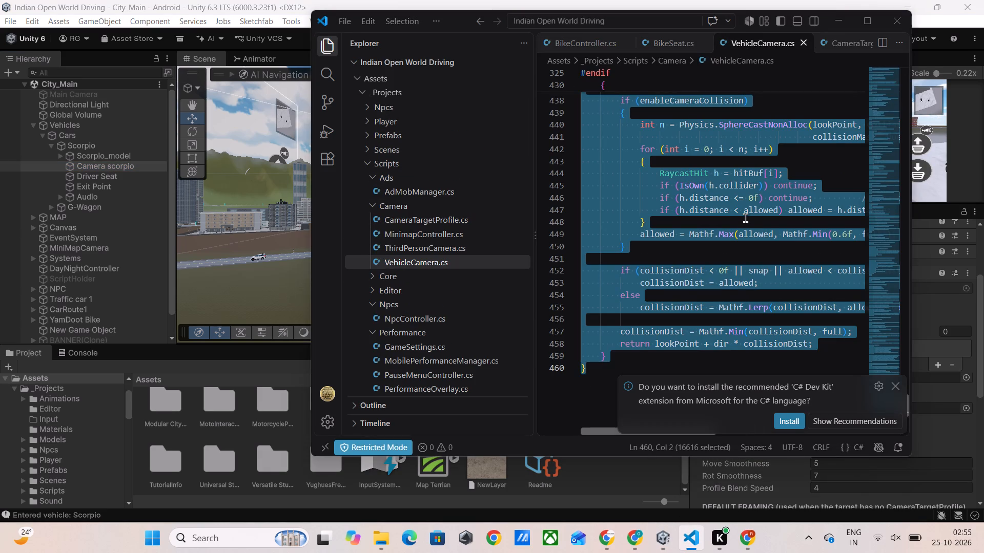
key("ctrl+z")
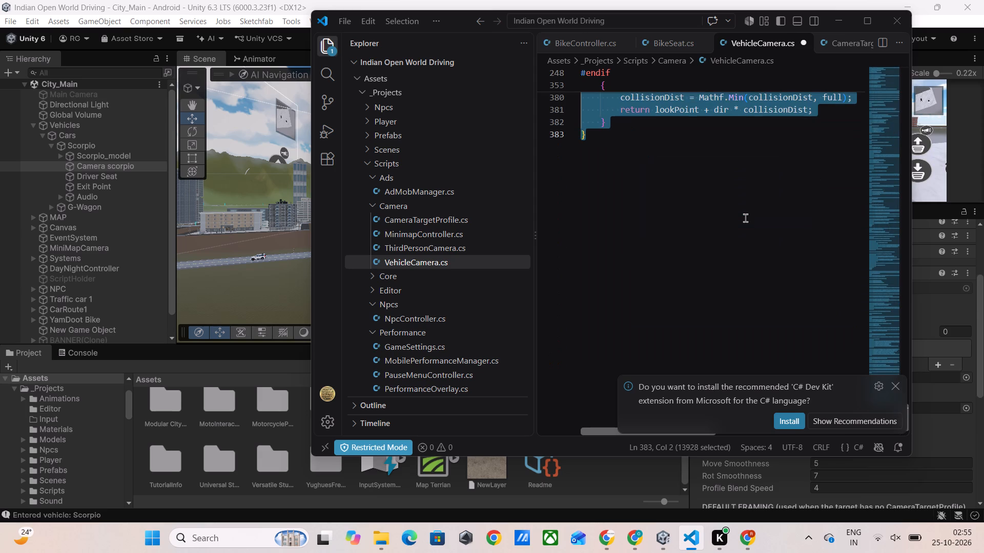
key("ctrl+z")
key("ctrl+z")
key("ctrl+s")
key("ctrl+s")
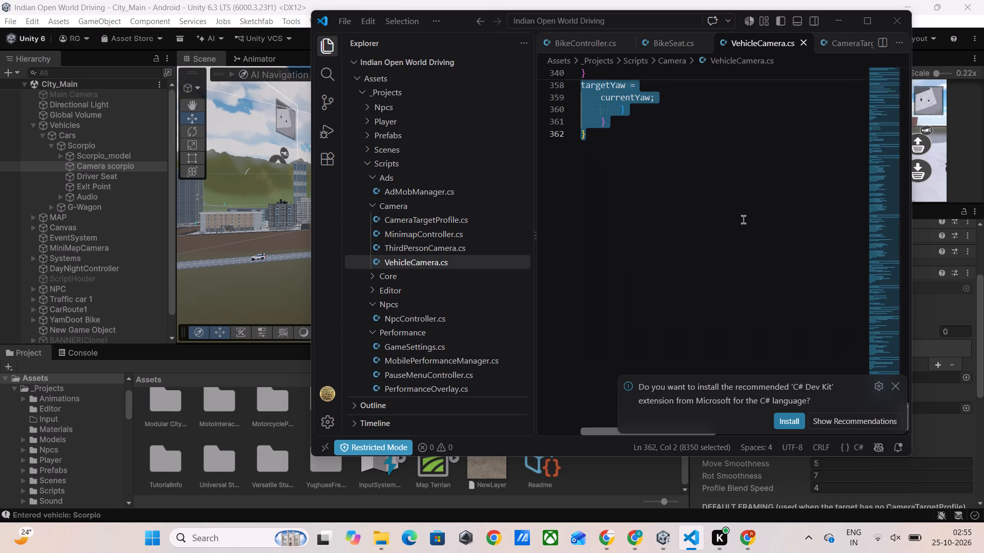
Return to the Unity editor and stop the running game.
left_click(181, 360)
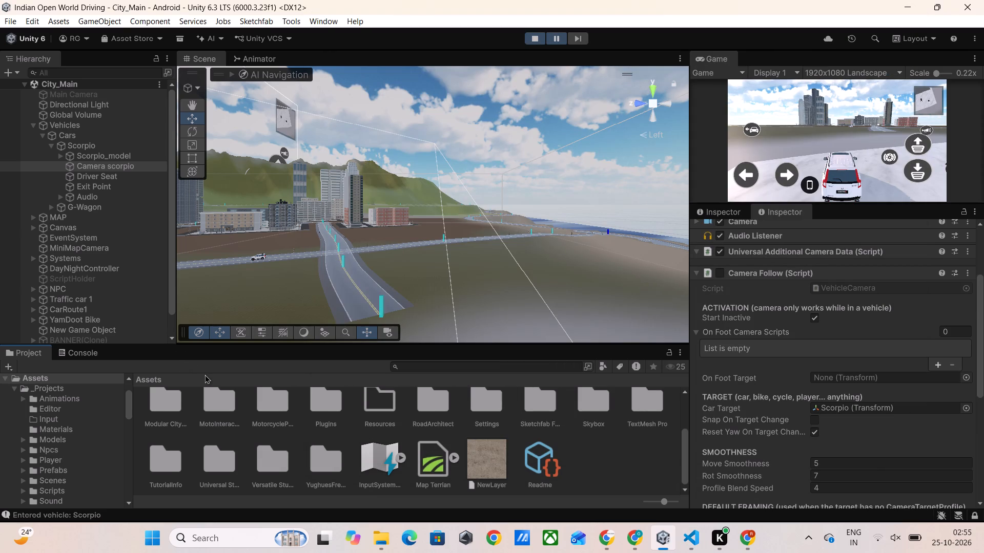
left_click(540, 41)
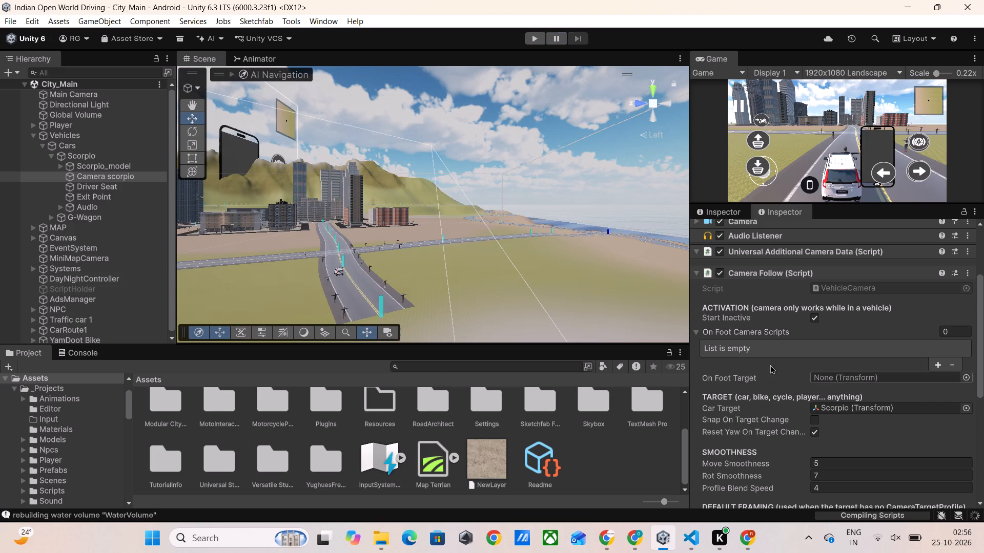
Save VehicleCamera.cs once more in Visual Studio Code and return to the Unity editor.
left_click(688, 540)
left_click(687, 278)
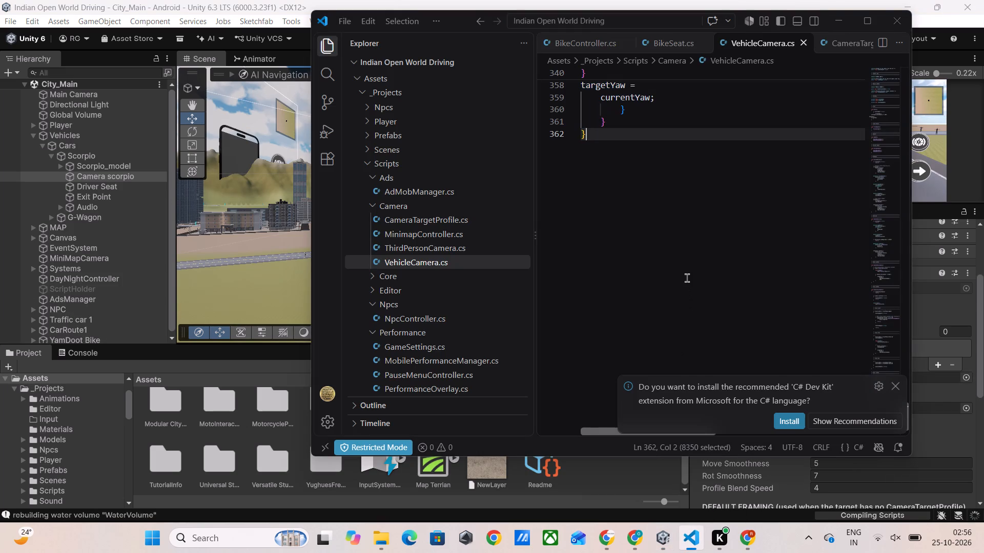
key("ctrl+s")
key("ctrl+s")
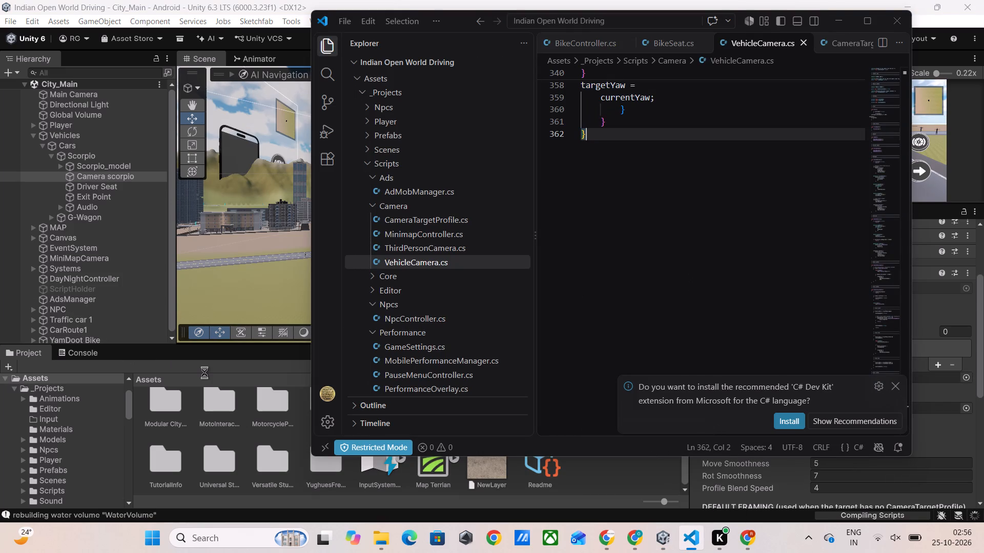
left_click(204, 372)
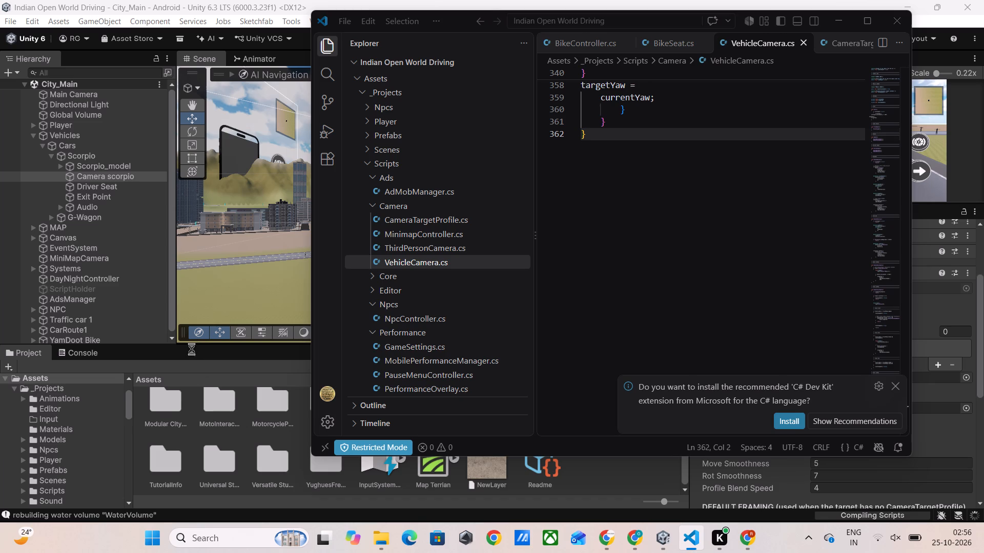
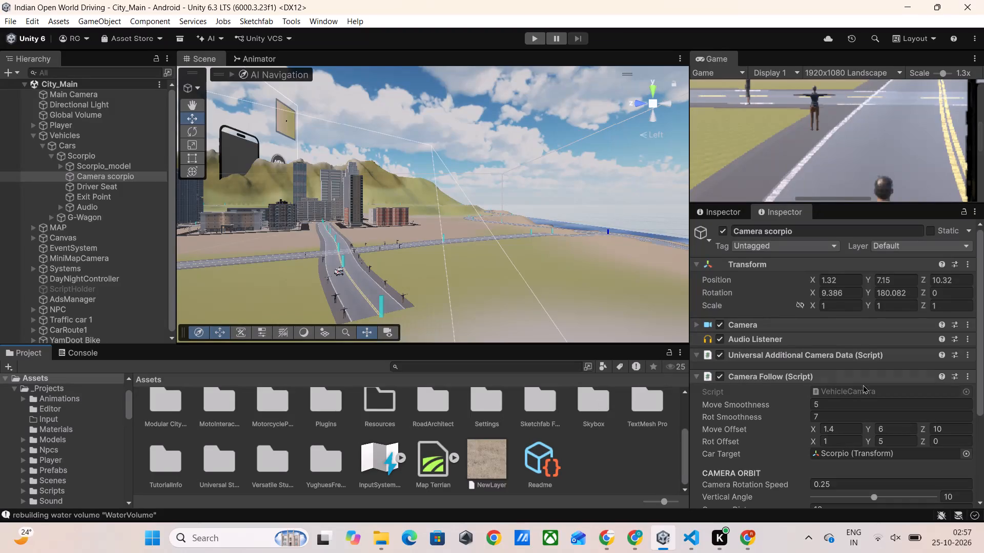
Examine the Camera Follow settings of Camera scorpio and Camera Gwagon, then collapse the Vehicles hierarchy.
scroll(830, 384, "down", 6)
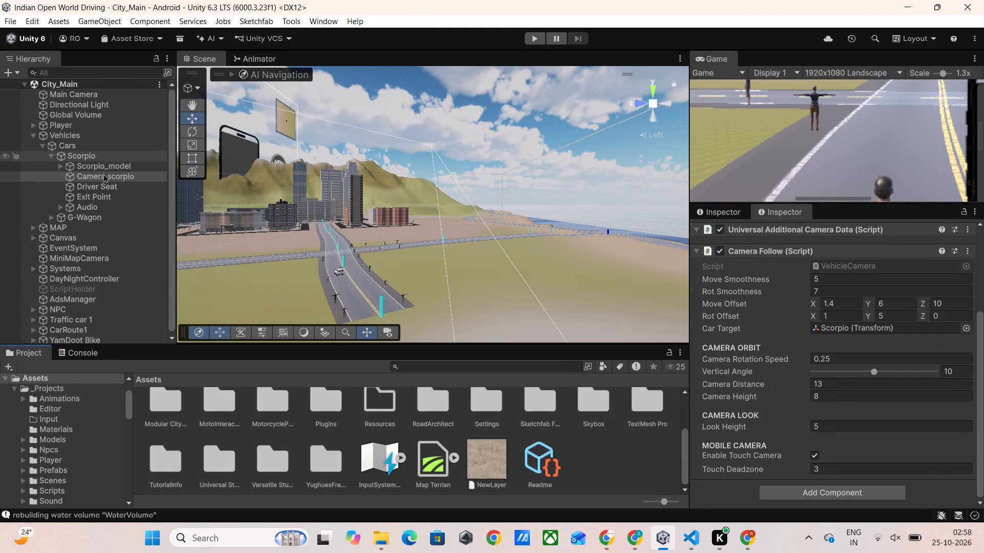
left_click(41, 144)
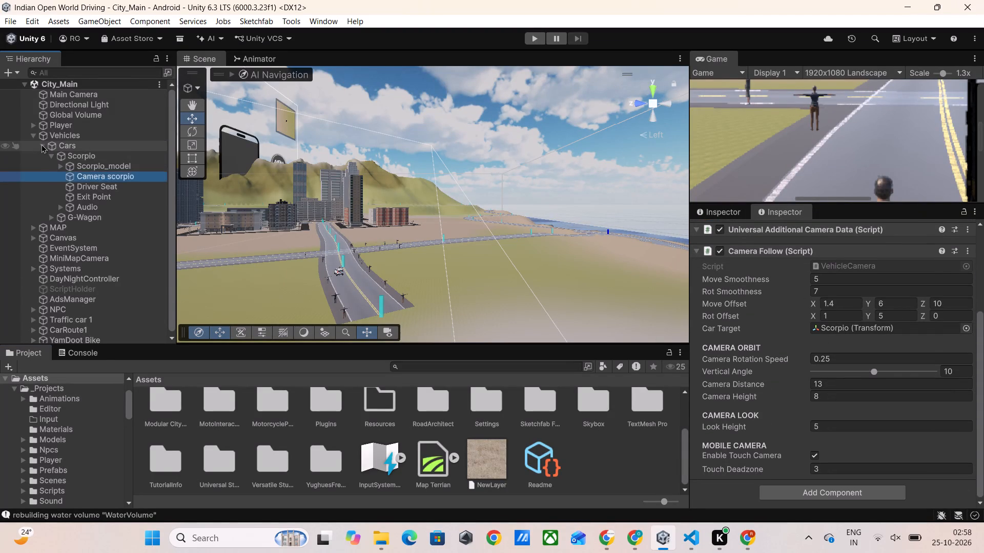
left_click(41, 144)
left_click(51, 156)
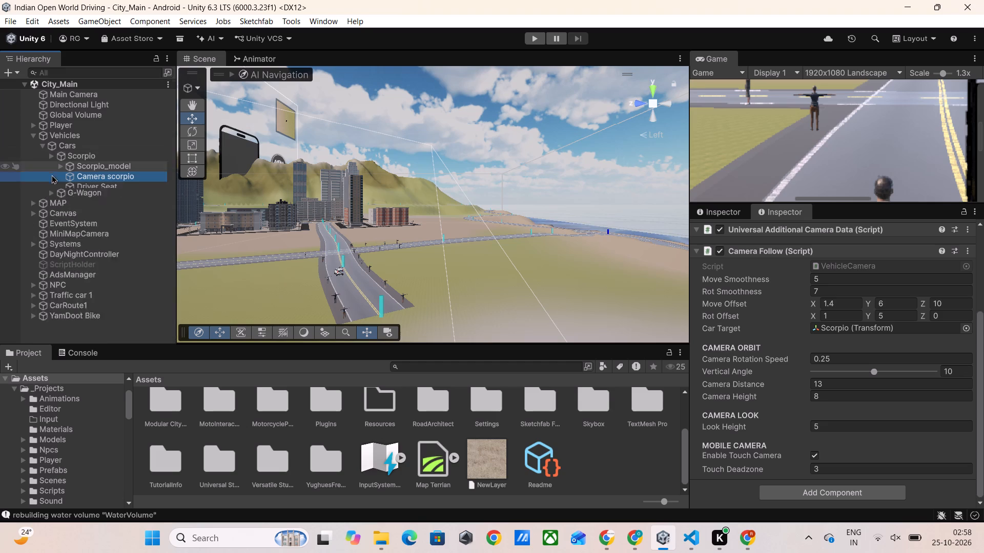
left_click(50, 166)
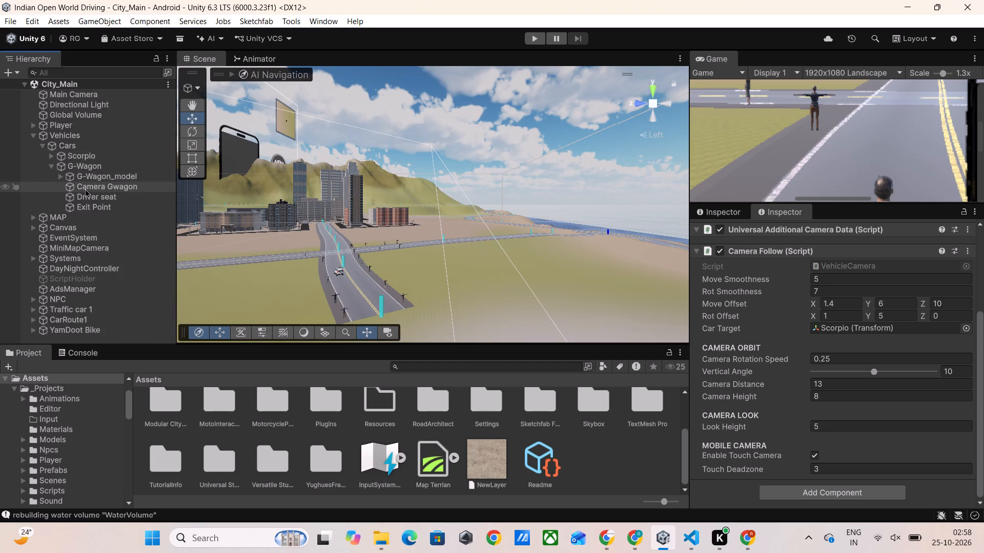
left_click(85, 188)
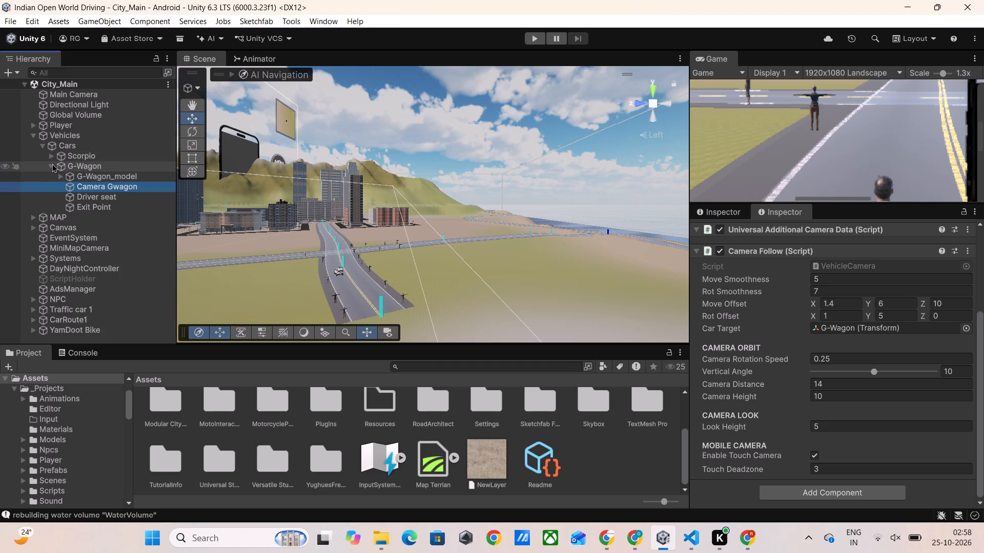
left_click(50, 163)
left_click(40, 145)
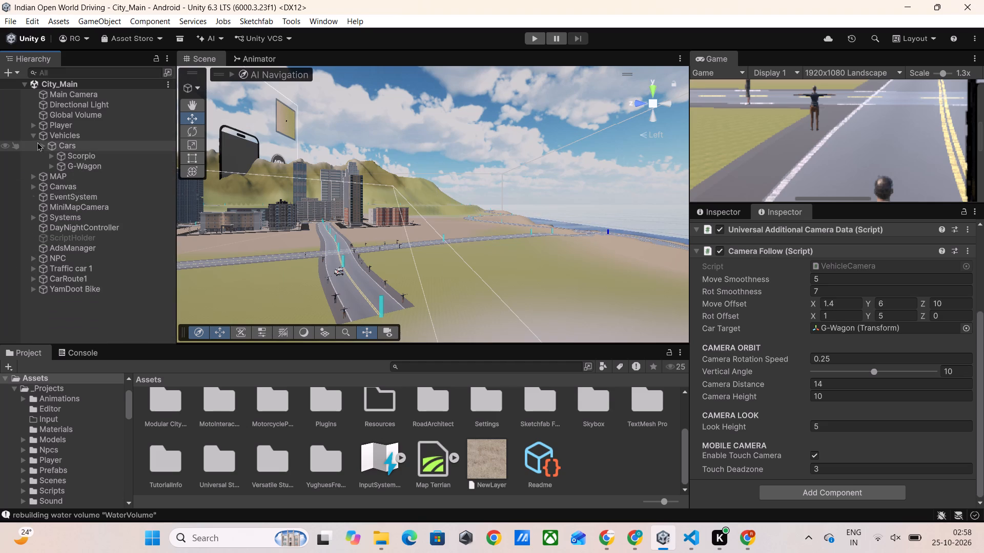
left_click(31, 138)
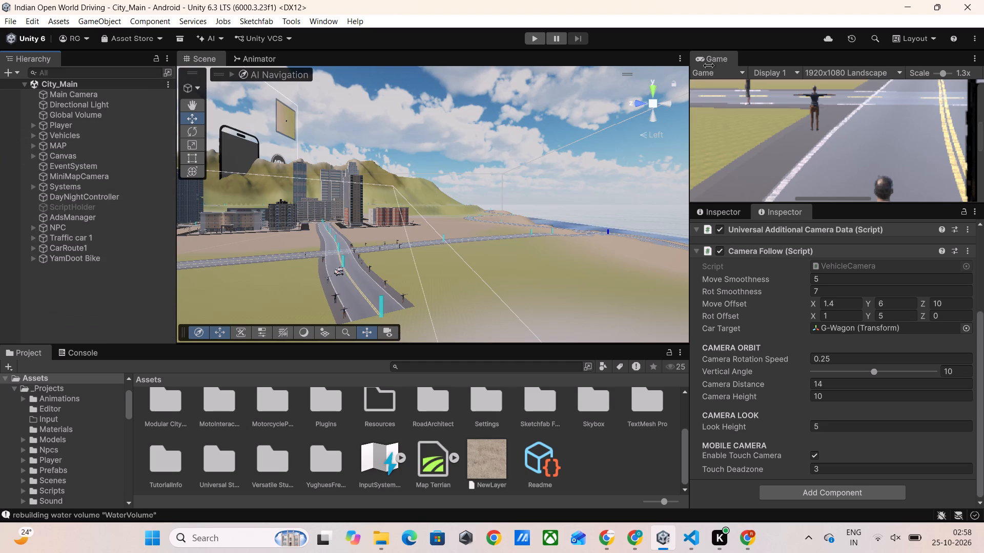
Run the game in a maximized Game view with the view scale reduced to 0.78x.
double_click(716, 60)
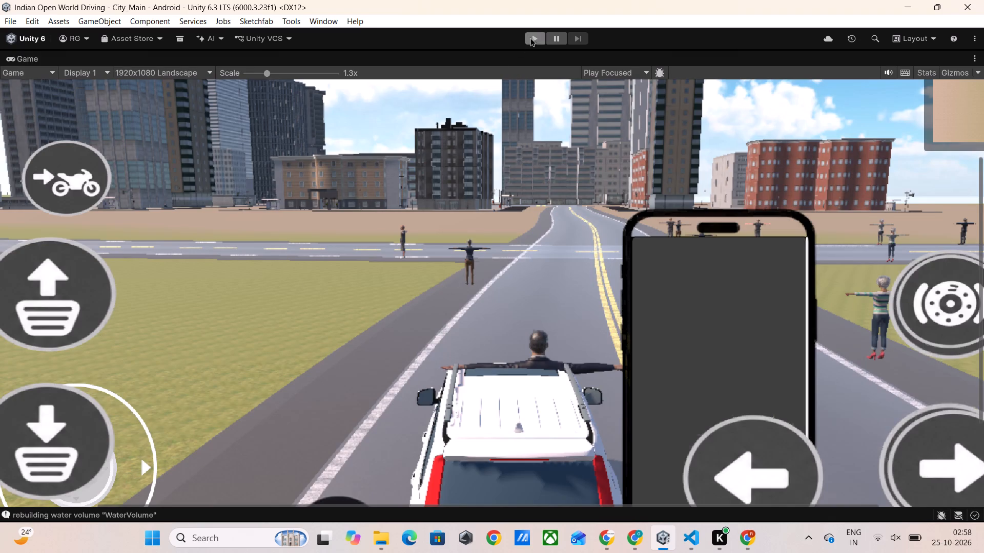
left_click(530, 37)
left_click_drag(266, 75, 254, 75)
left_click_drag(266, 73, 263, 73)
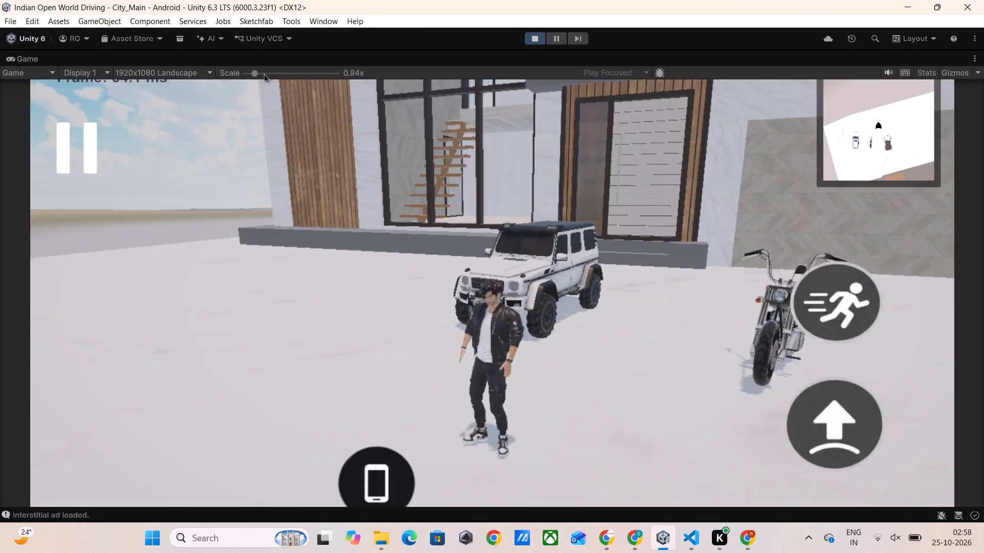
left_click_drag(263, 73, 234, 81)
Walk the player past the motorcycle to the white Scorpio and enter the car.
key("d")
key("d")
key("d")
key("d")
key("d")
key("s")
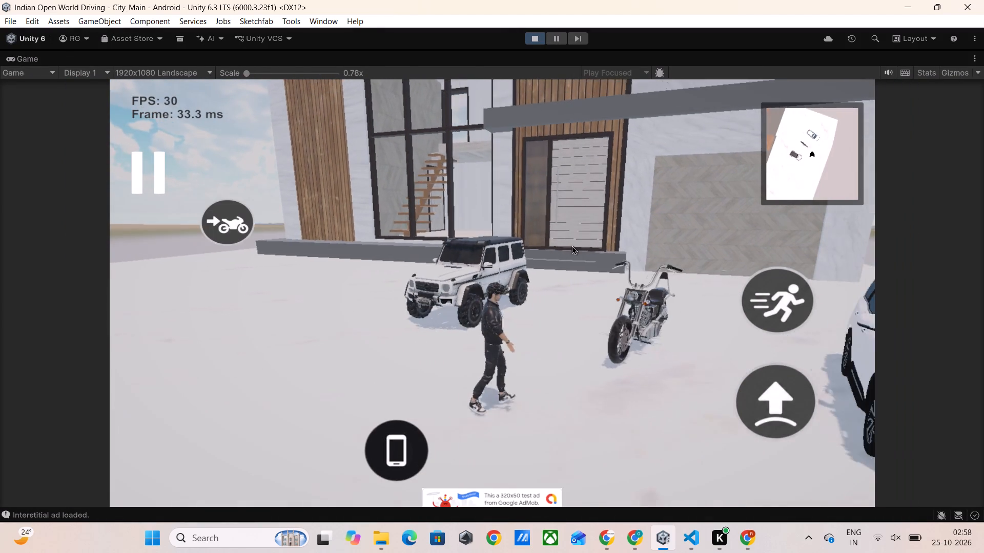
key("w")
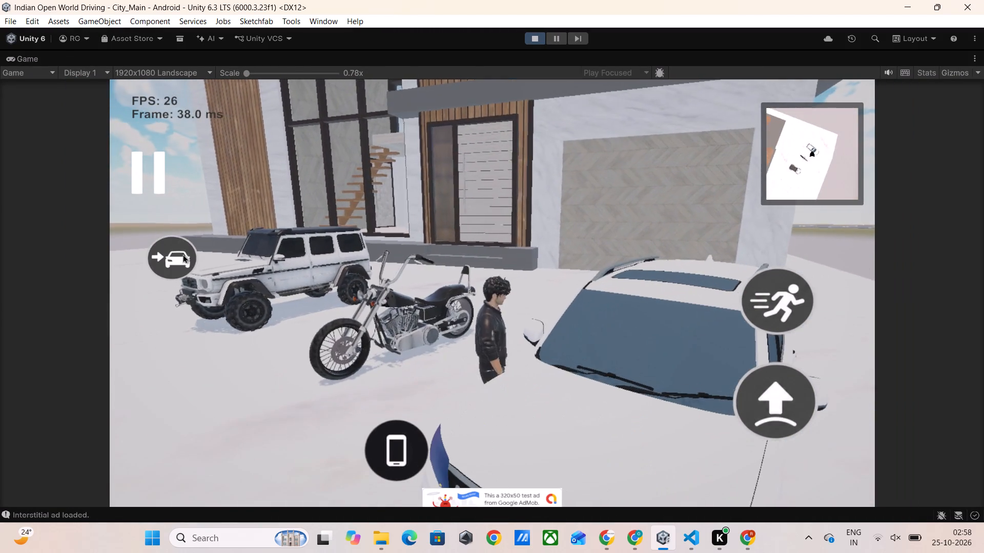
left_click(176, 254)
Rotate the vehicle camera around the Scorpio to test the restored camera control.
right_click_drag(623, 246, 599, 256)
left_click(601, 256)
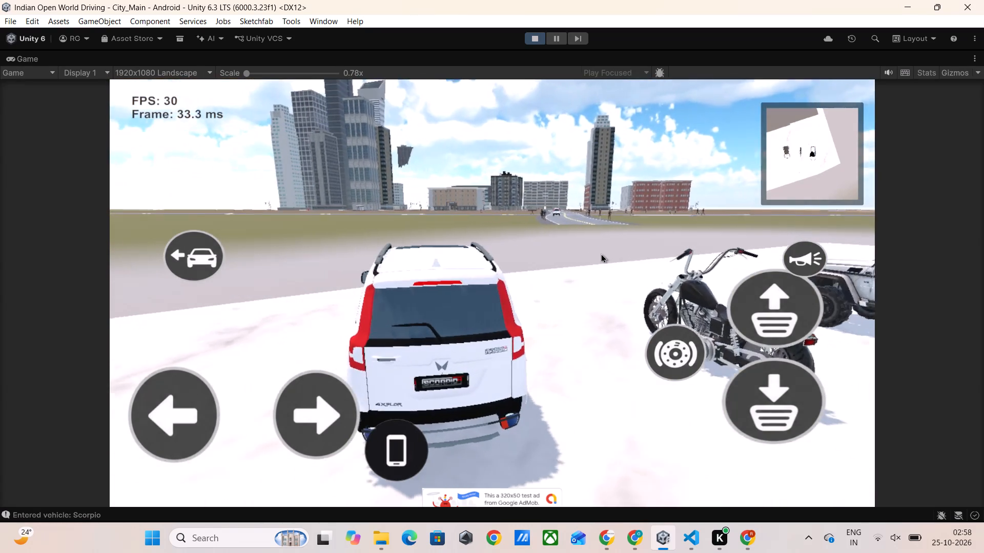
left_click(794, 293)
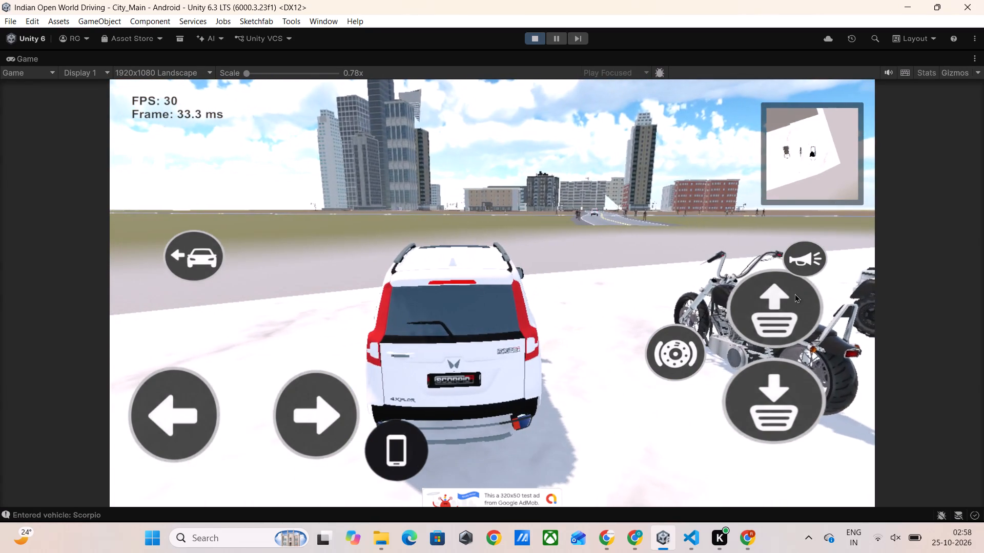
left_click_drag(618, 272, 614, 278)
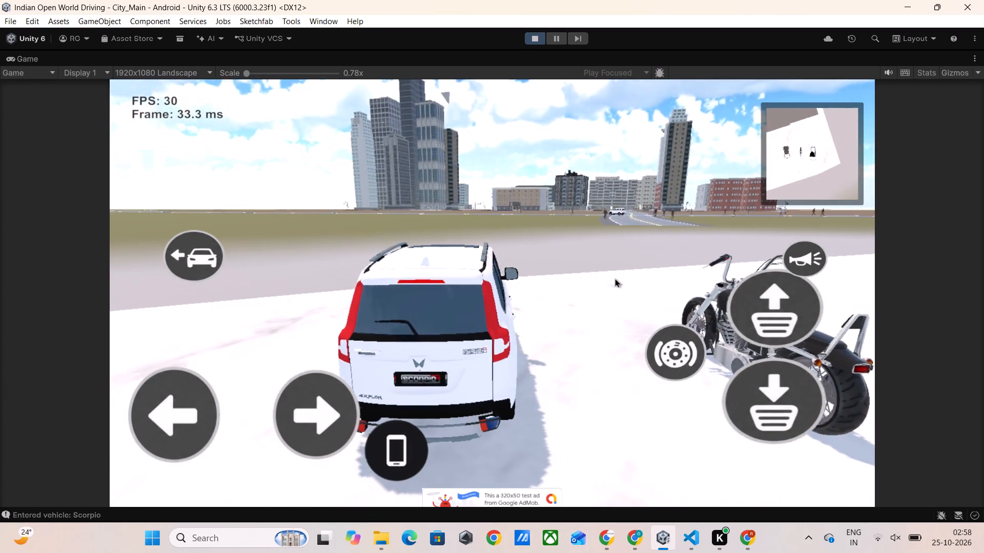
right_click(614, 275)
right_click(614, 276)
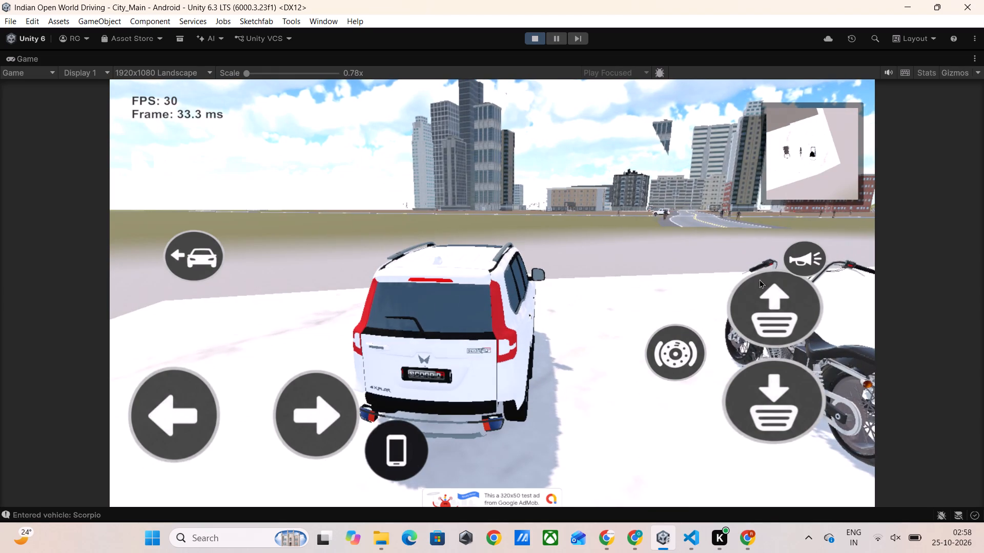
Drive the Scorpio forward off the white pavement onto the grass facing the city.
key("w")
key("w")
key("w")
key("w")
key("w")
key("w")
key("w")
key("w")
key("w")
key("w")
key("w")
key("w")
key("w")
key("w")
key("w")
key("w")
left_click(769, 301)
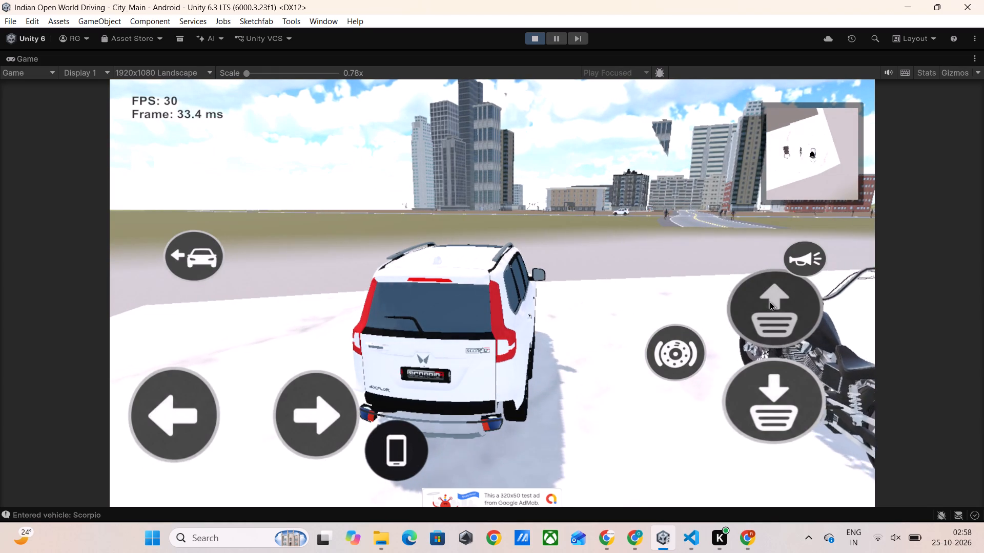
type("dd")
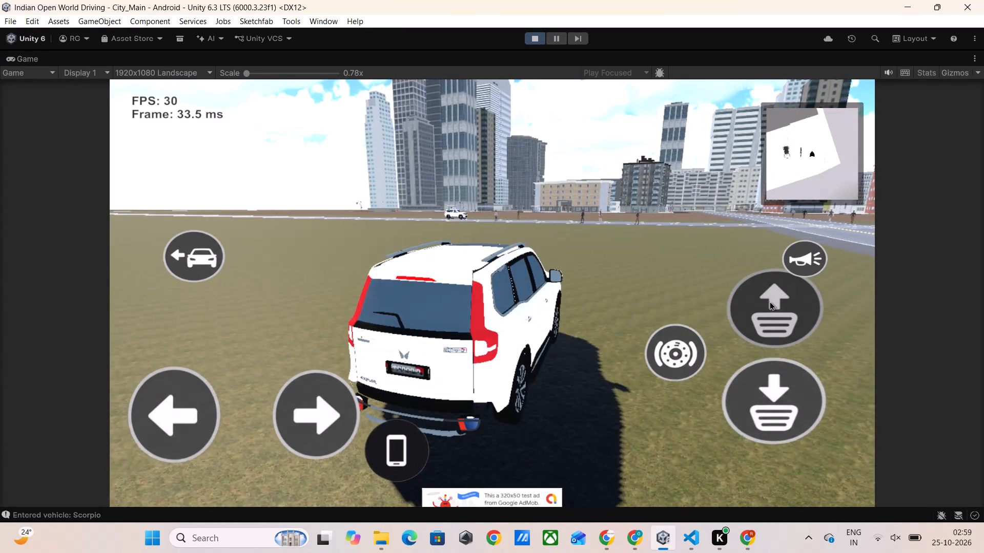
Steer the Scorpio right on the grass and pause play with its rear and side in view against the skyline.
left_click(321, 399)
left_click(321, 399)
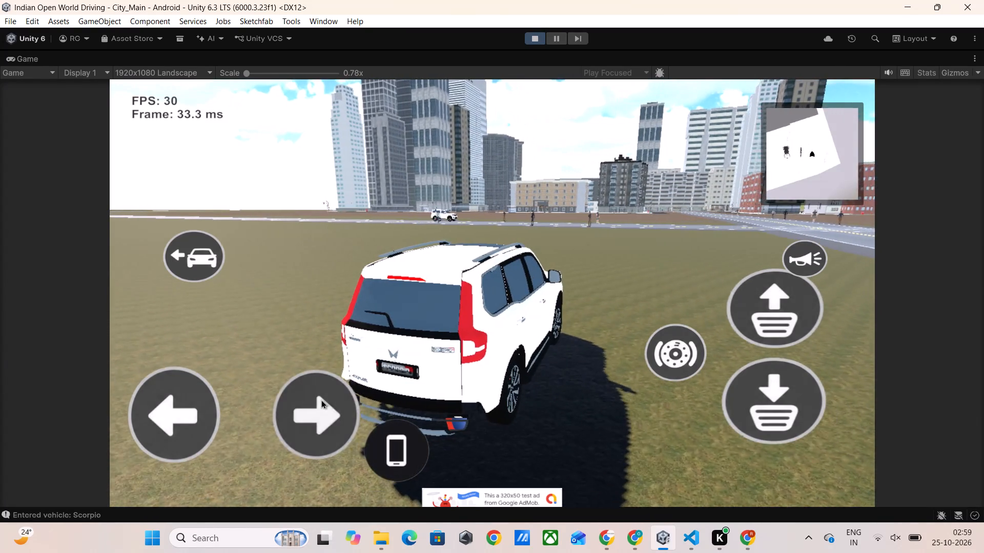
left_click(321, 399)
left_click(553, 36)
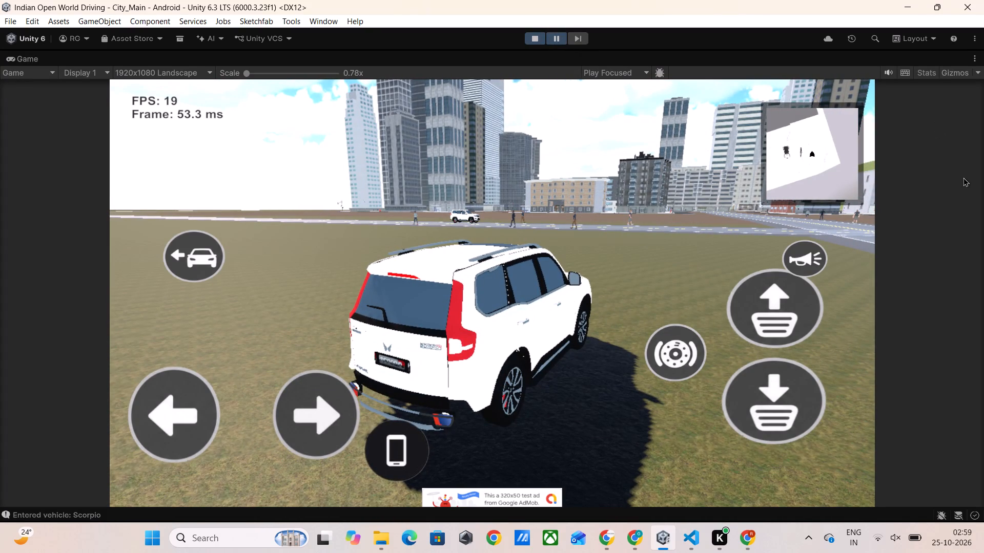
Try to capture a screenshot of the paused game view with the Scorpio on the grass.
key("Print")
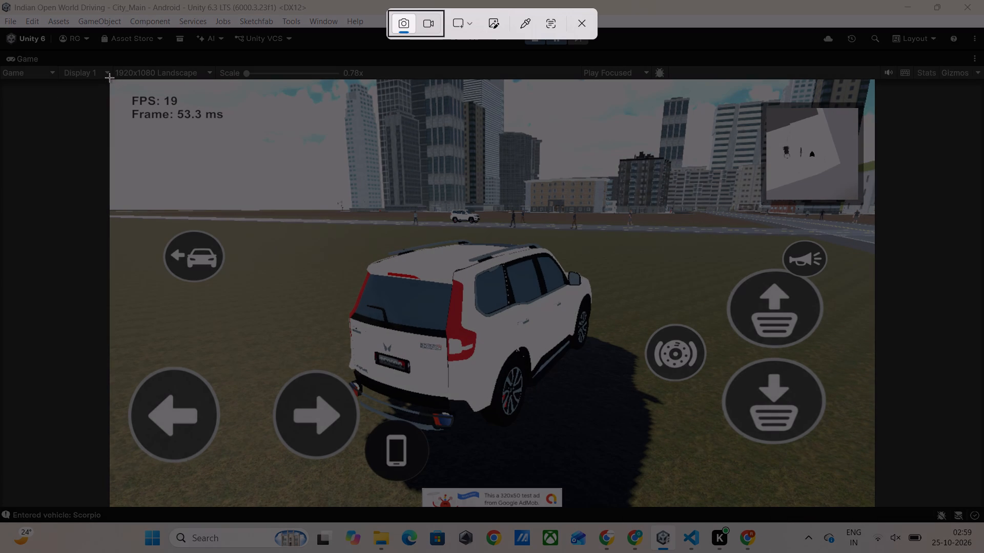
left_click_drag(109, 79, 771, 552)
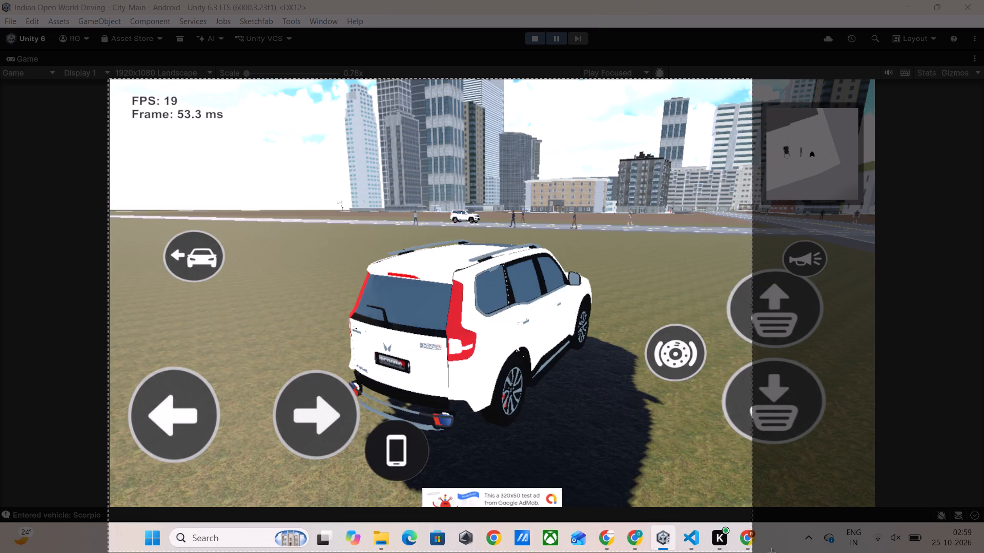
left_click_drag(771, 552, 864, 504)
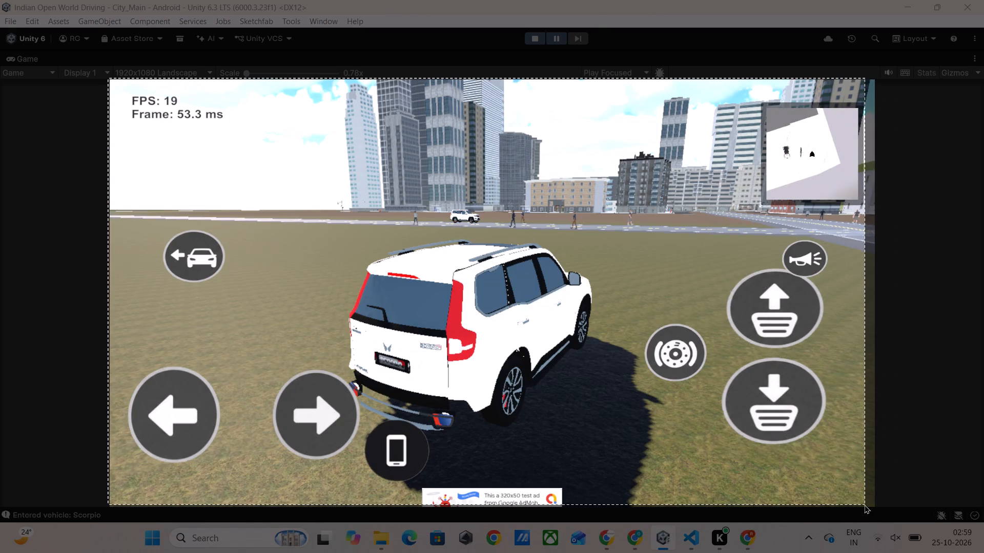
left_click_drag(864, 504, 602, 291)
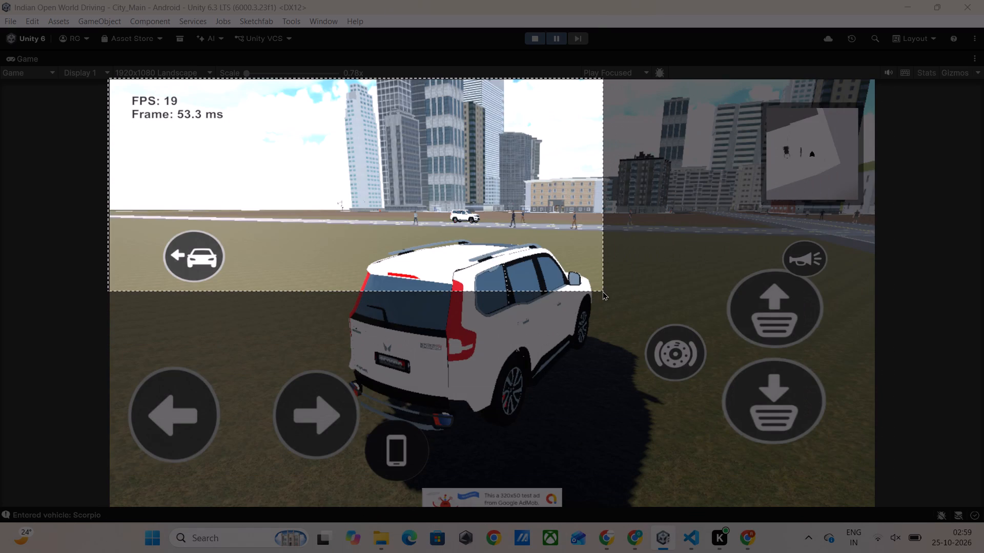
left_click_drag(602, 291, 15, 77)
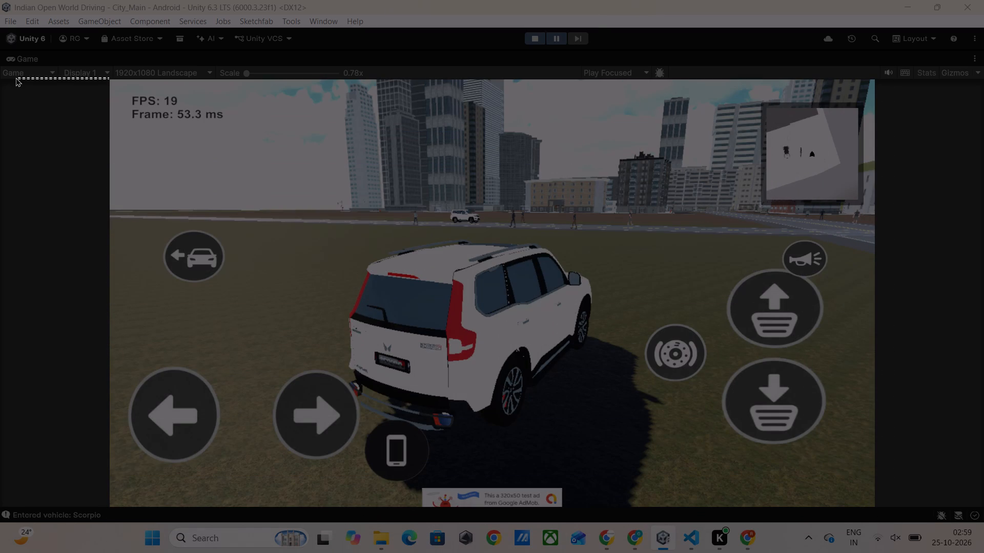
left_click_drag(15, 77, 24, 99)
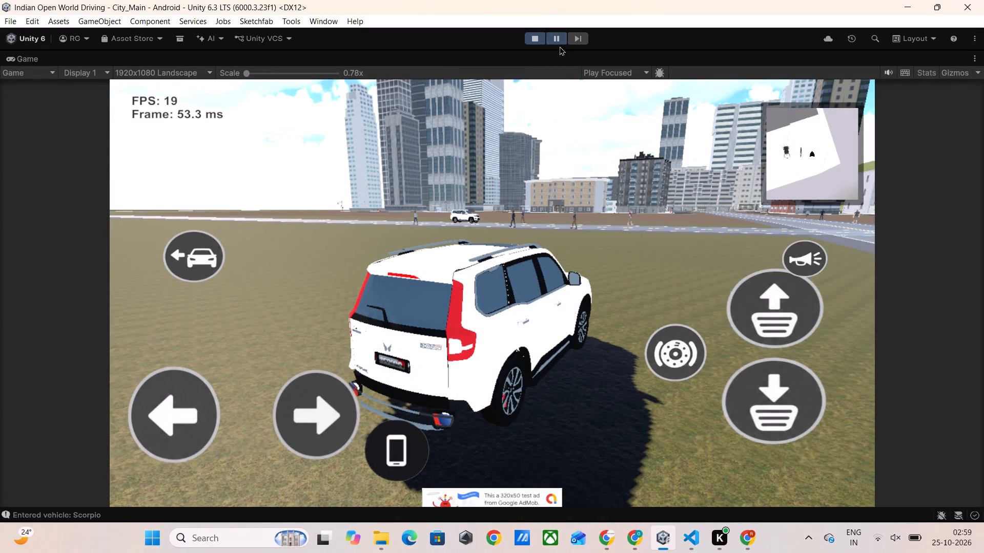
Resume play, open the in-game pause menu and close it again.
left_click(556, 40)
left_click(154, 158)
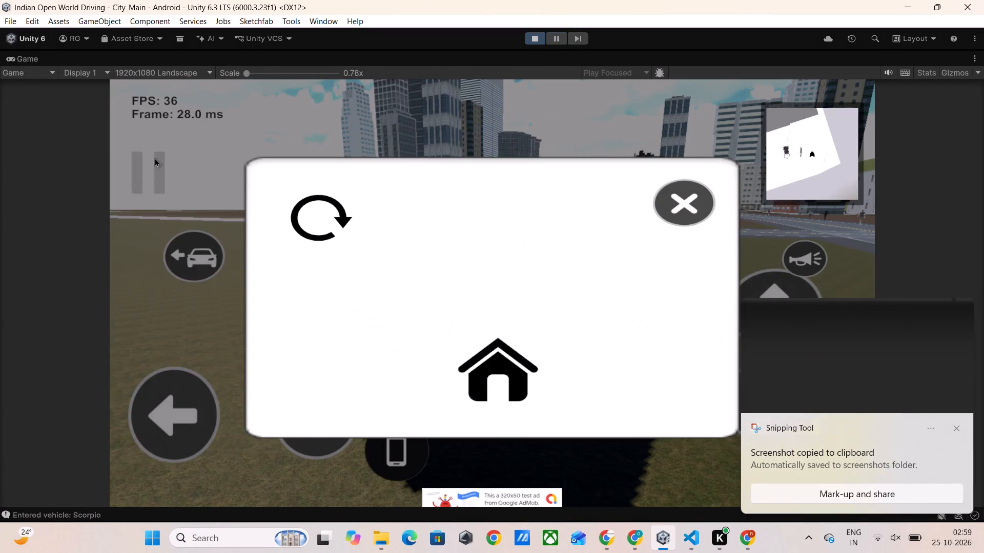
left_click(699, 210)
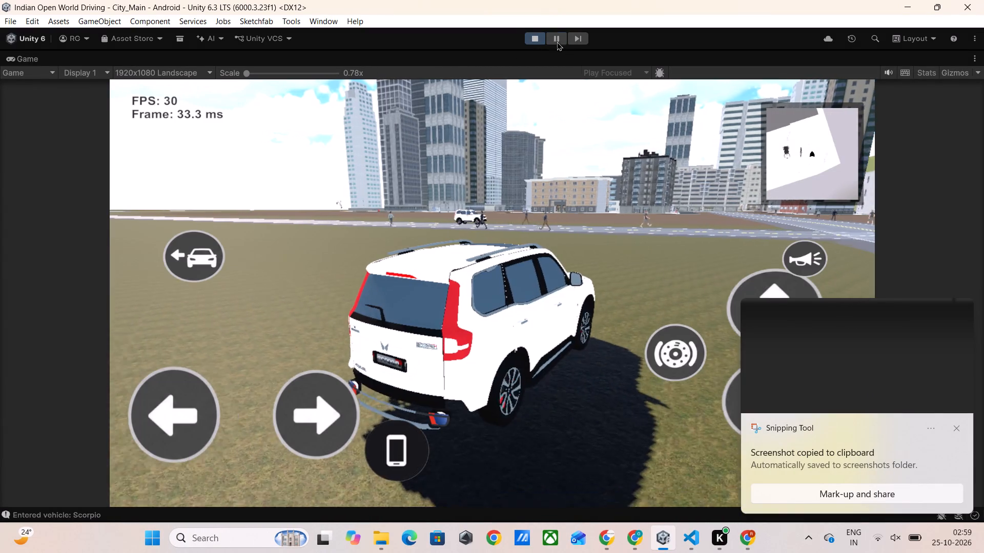
Pause play again and capture a rectangular screenshot of the full game view with the Scorpio and city skyline.
left_click(554, 39)
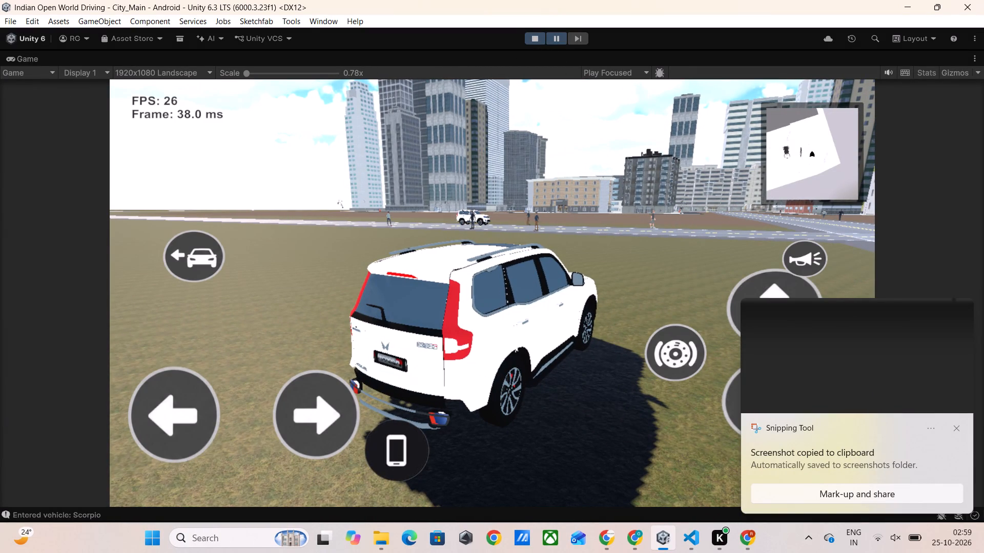
left_click(953, 426)
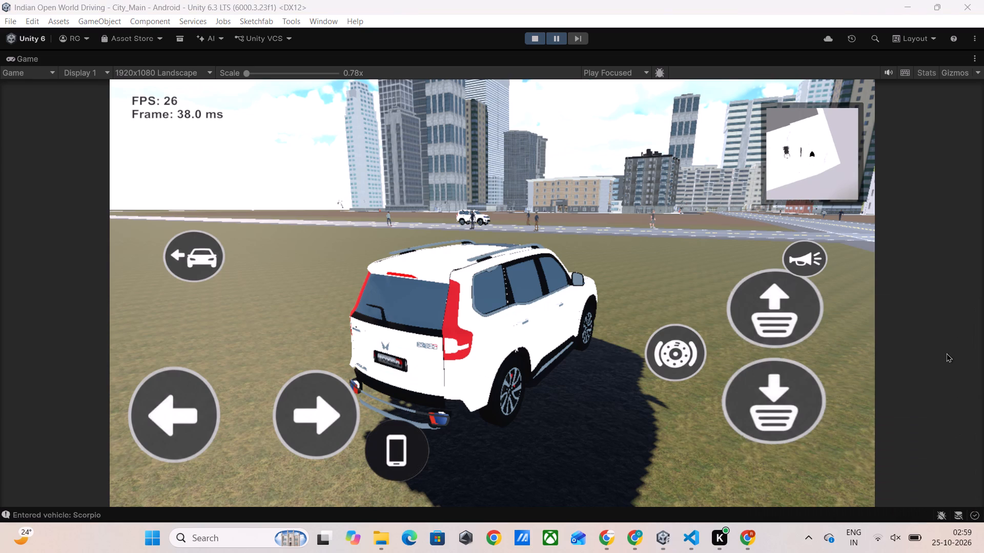
key("Print")
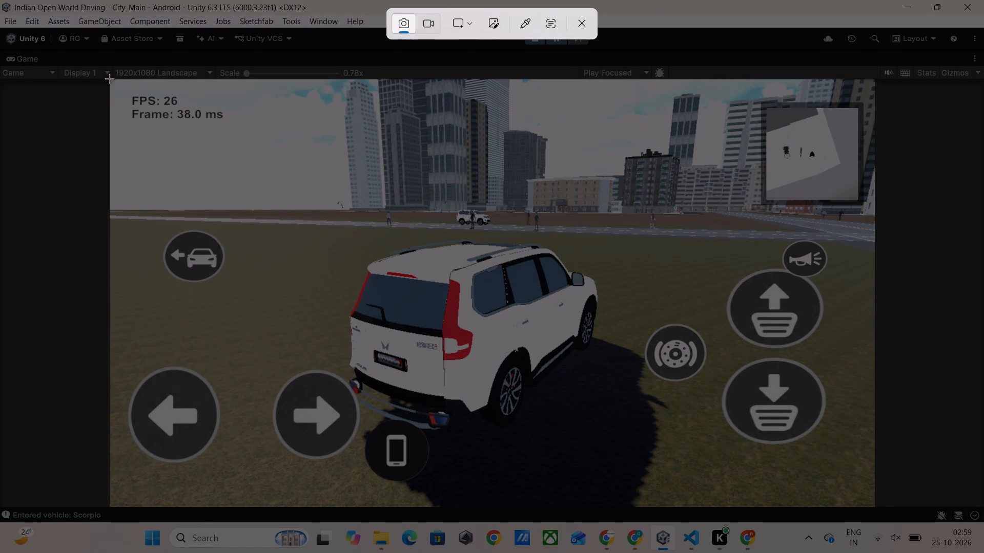
left_click_drag(109, 79, 878, 503)
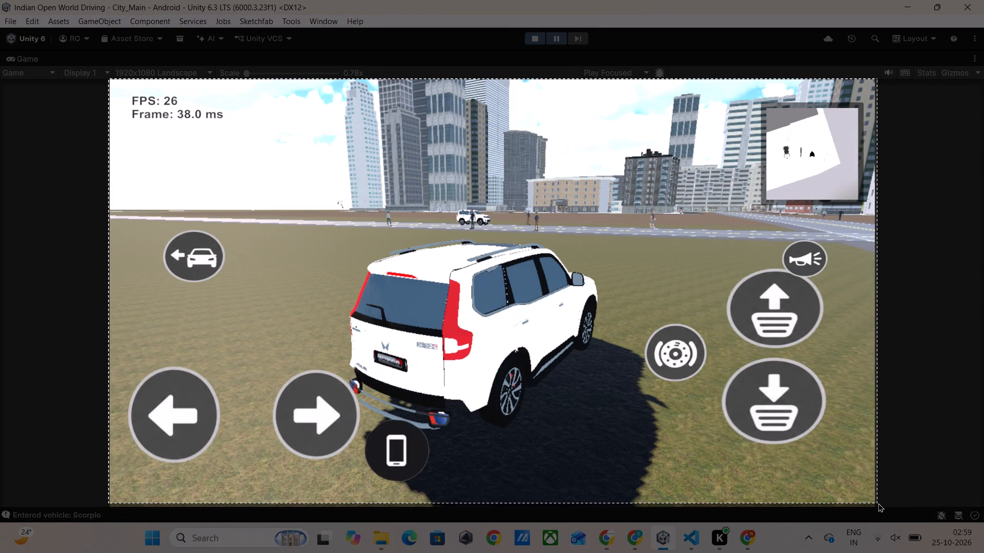
left_click_drag(878, 503, 874, 506)
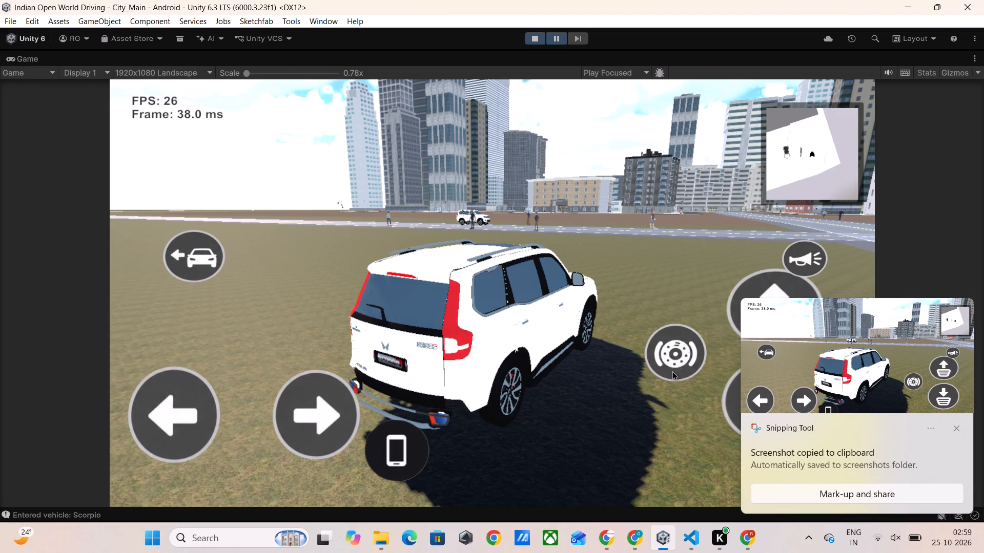
Restore the full editor layout, exit play mode and save the City_Main scene.
double_click(27, 60)
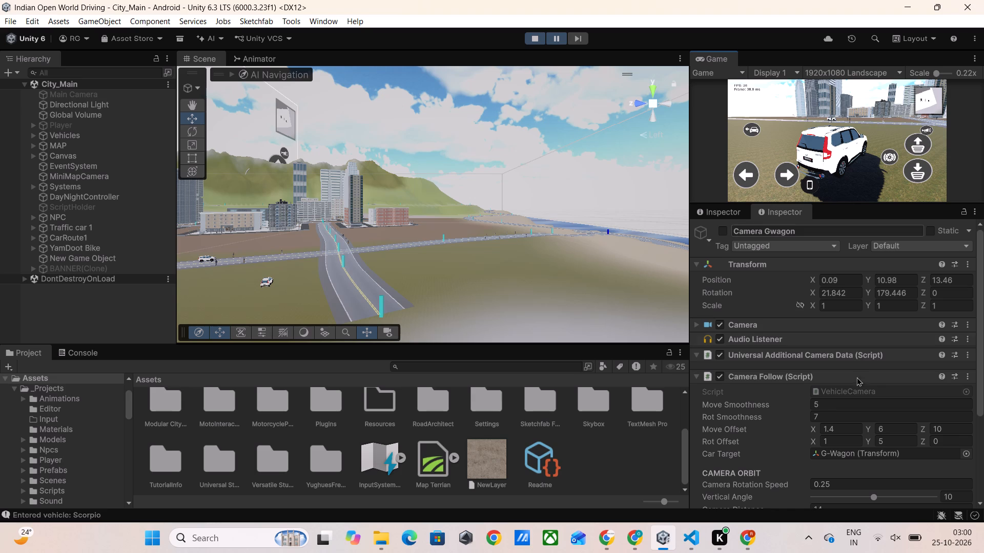
scroll(807, 409, "down", 3)
scroll(806, 408, "up", 4)
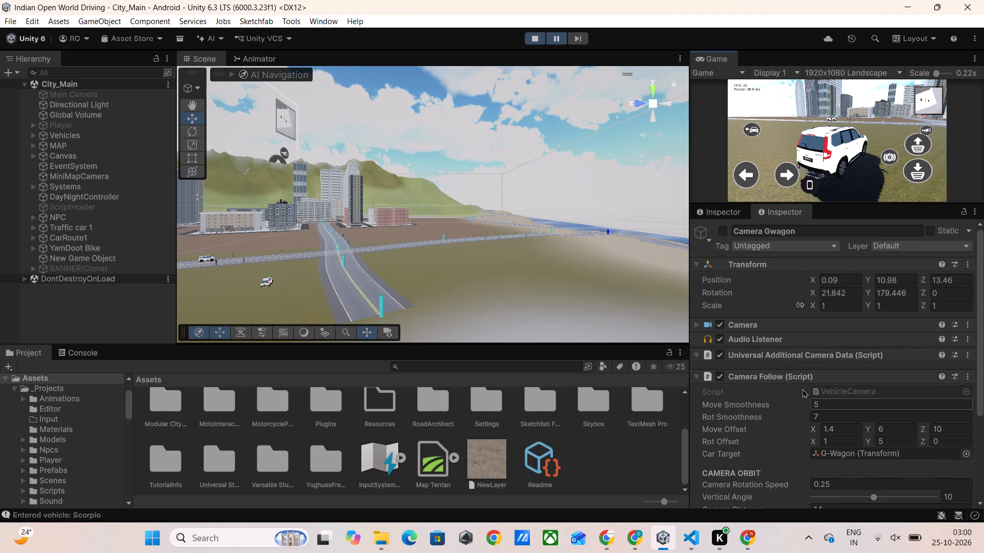
key("ctrl+s")
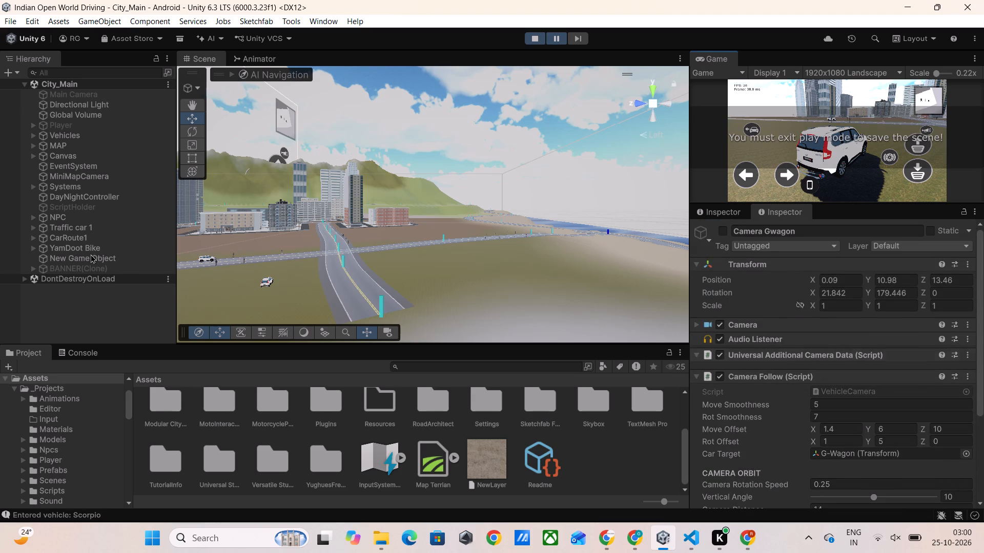
left_click(538, 38)
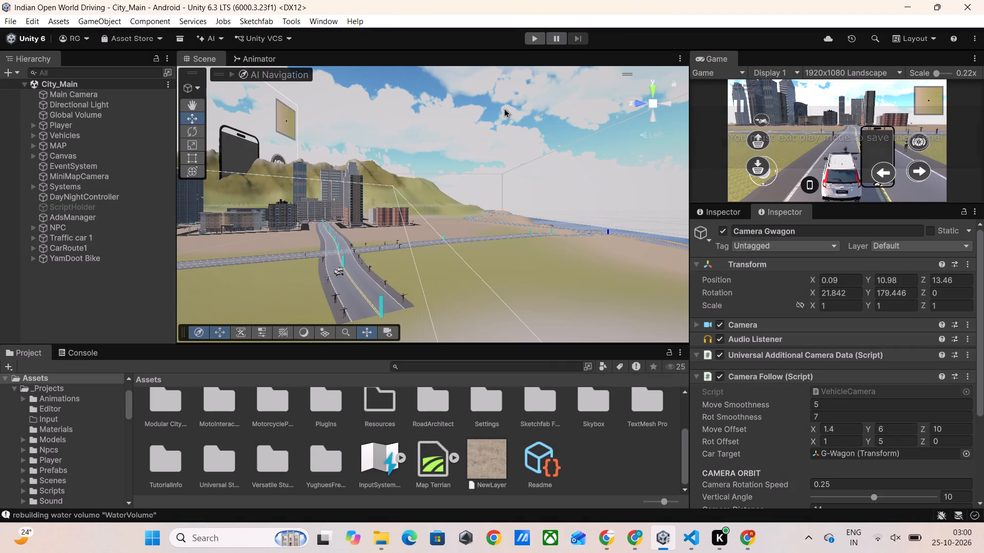
key("ctrl+s")
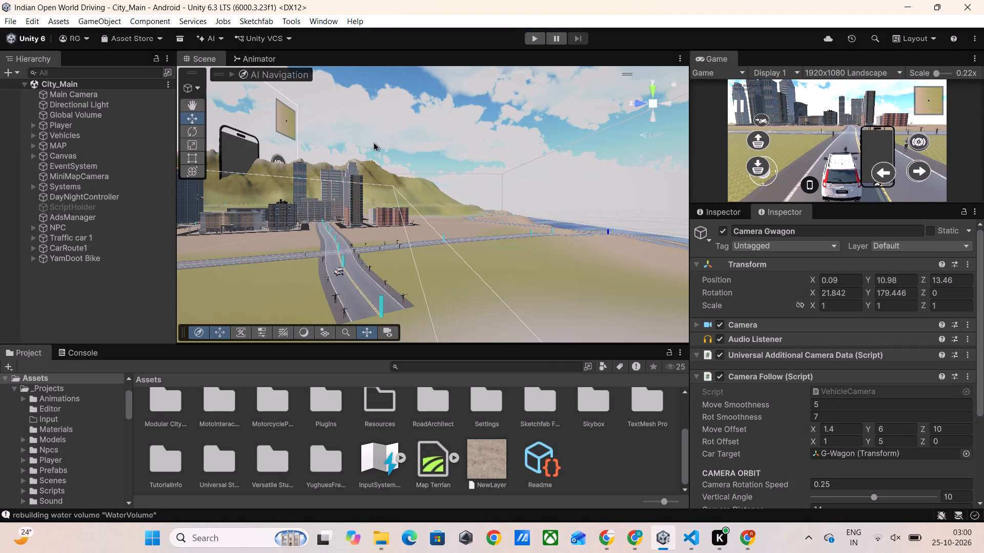
scroll(254, 457, "up", 5)
Switch to the File Explorer Gallery and delete the blank dark capture beside the newest Scorpio screenshot.
left_click(627, 540)
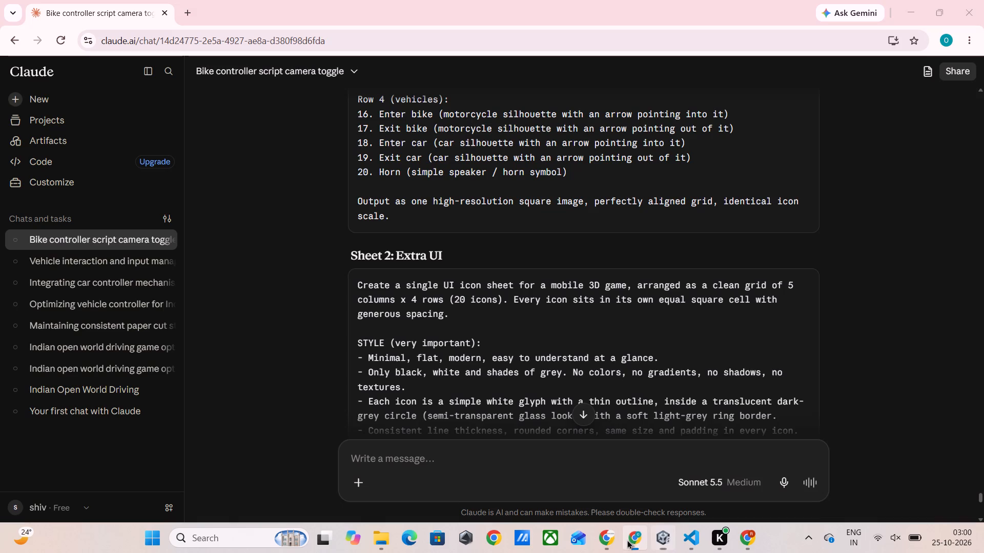
left_click(617, 542)
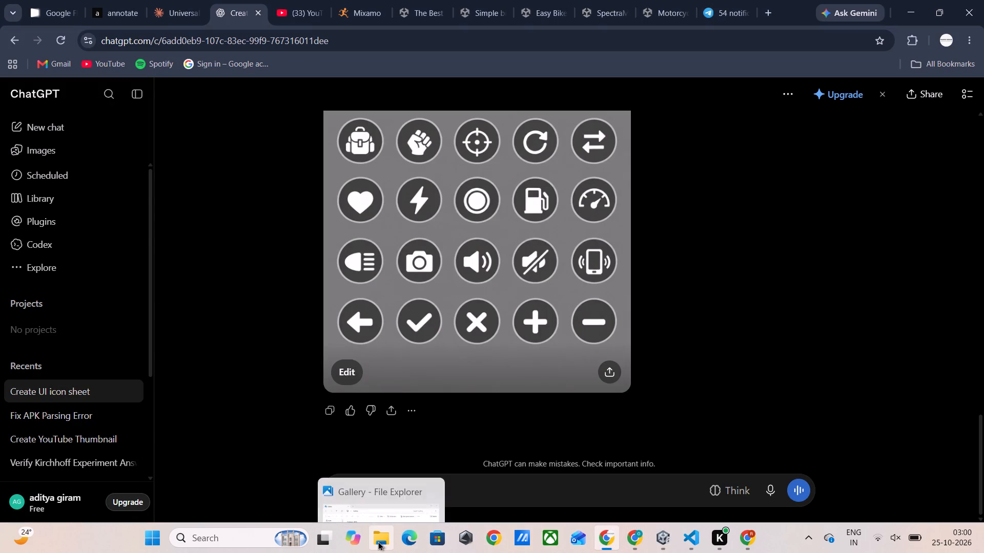
left_click(378, 541)
left_click(406, 234)
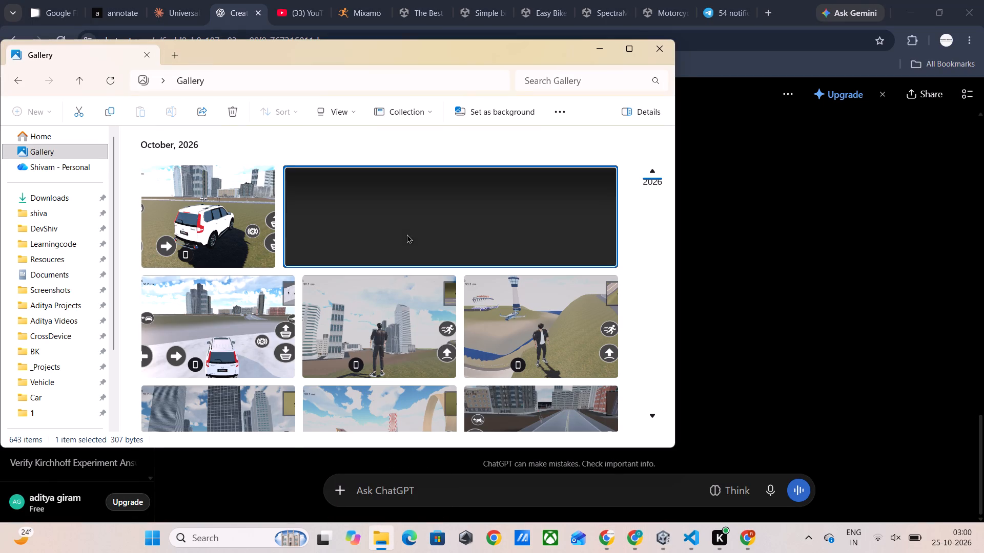
key("Delete")
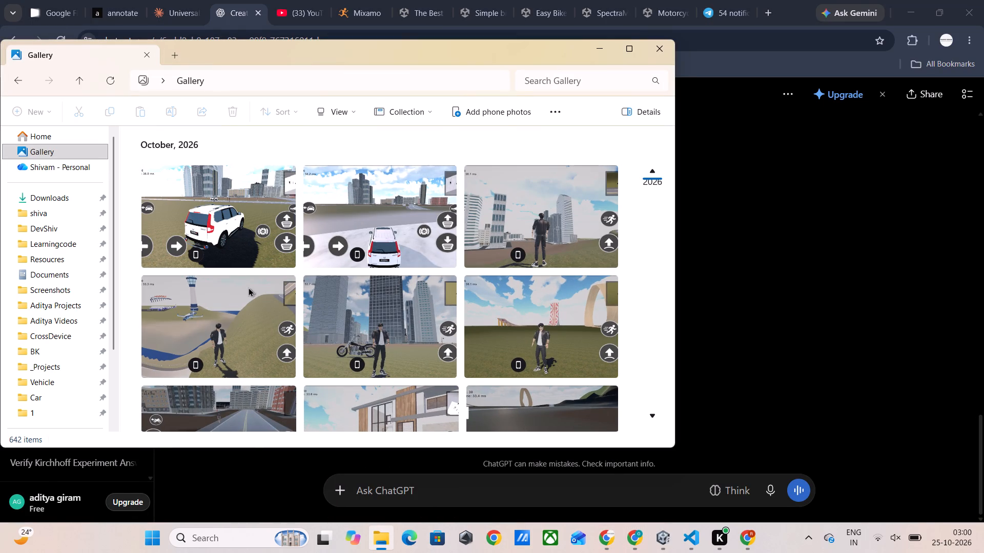
Look through the October 2026 in-game screenshots in the Gallery, from the Scorpio shots down to the house scene.
scroll(557, 315, "down", 2)
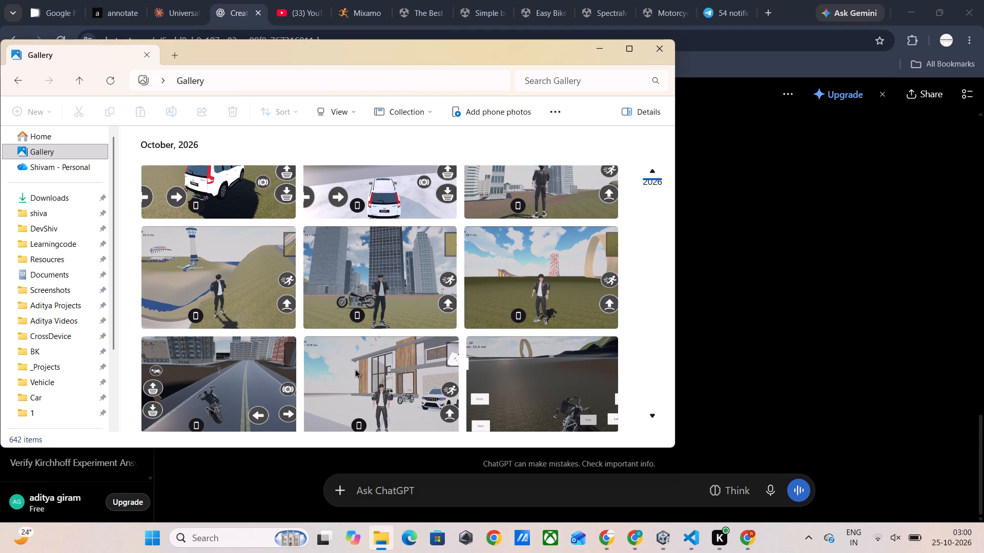
scroll(357, 368, "down", 2)
scroll(543, 318, "up", 3)
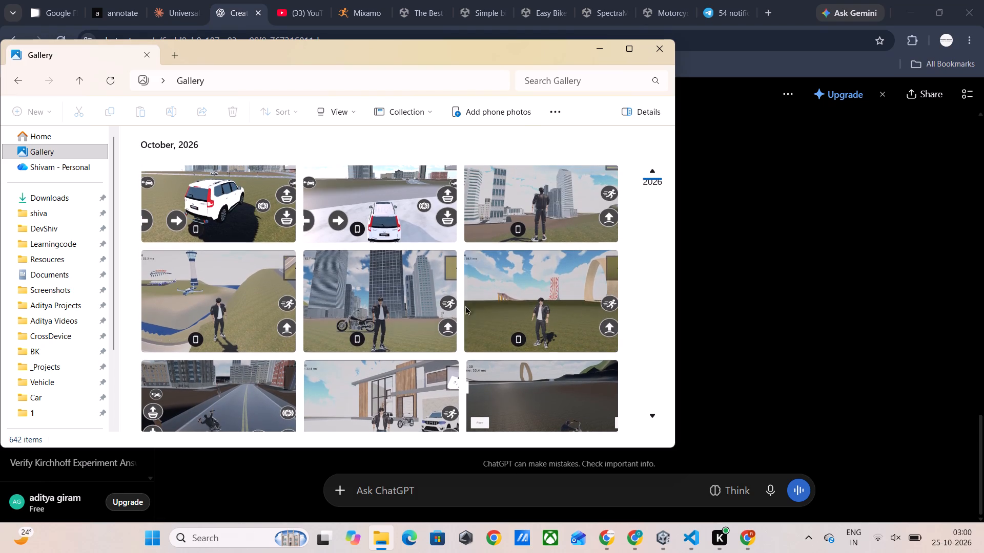
scroll(456, 291, "down", 2)
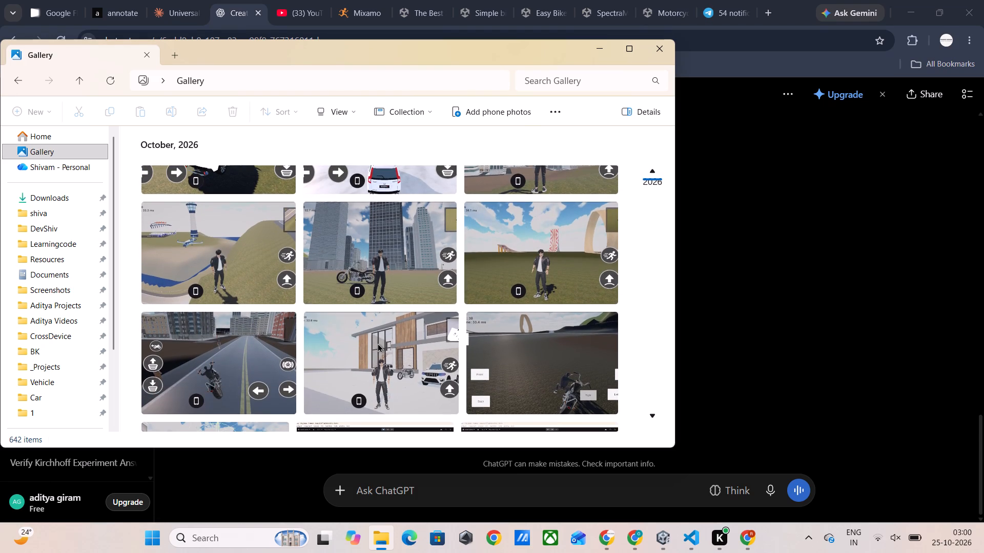
left_click(349, 354)
left_click(349, 354)
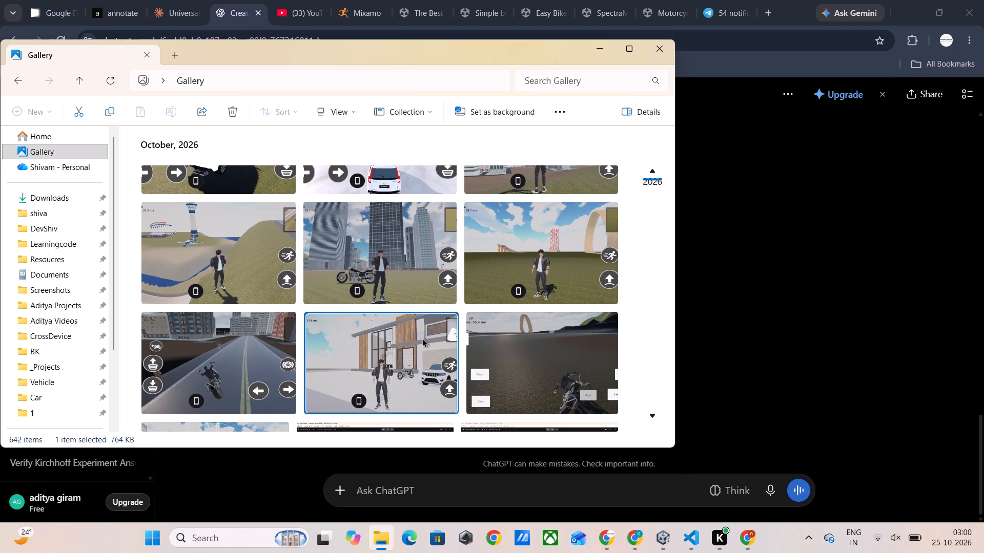
scroll(383, 339, "up", 3)
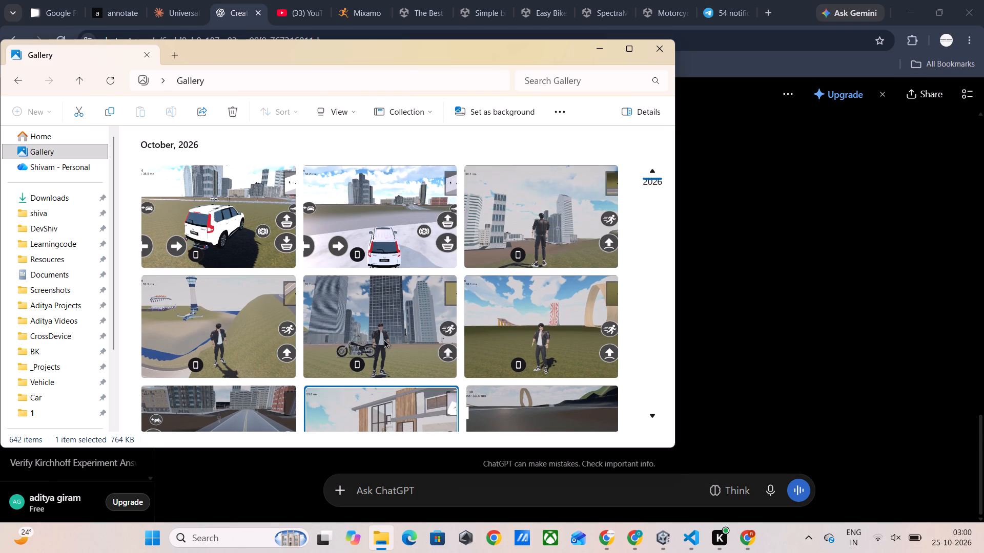
scroll(72, 336, "down", 3)
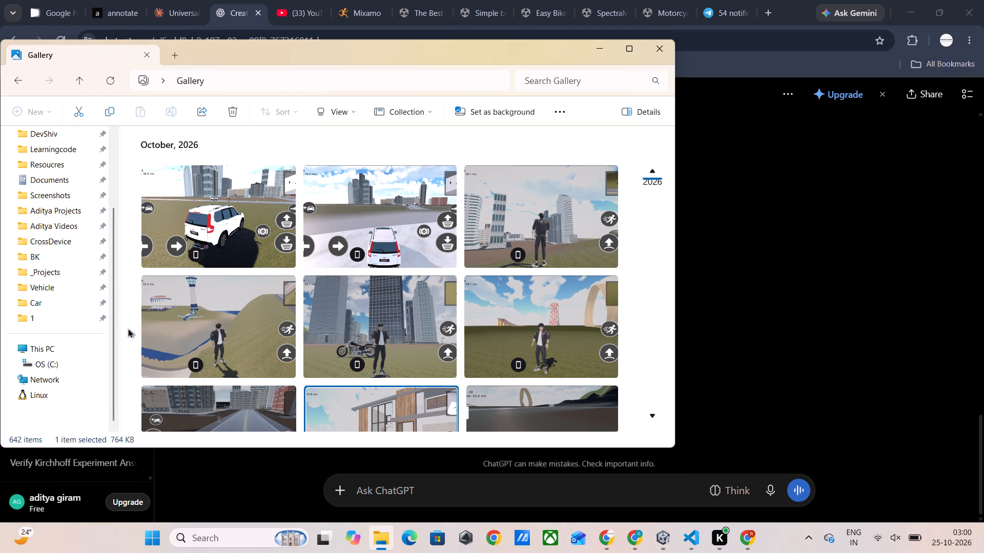
left_click_drag(131, 345, 145, 389)
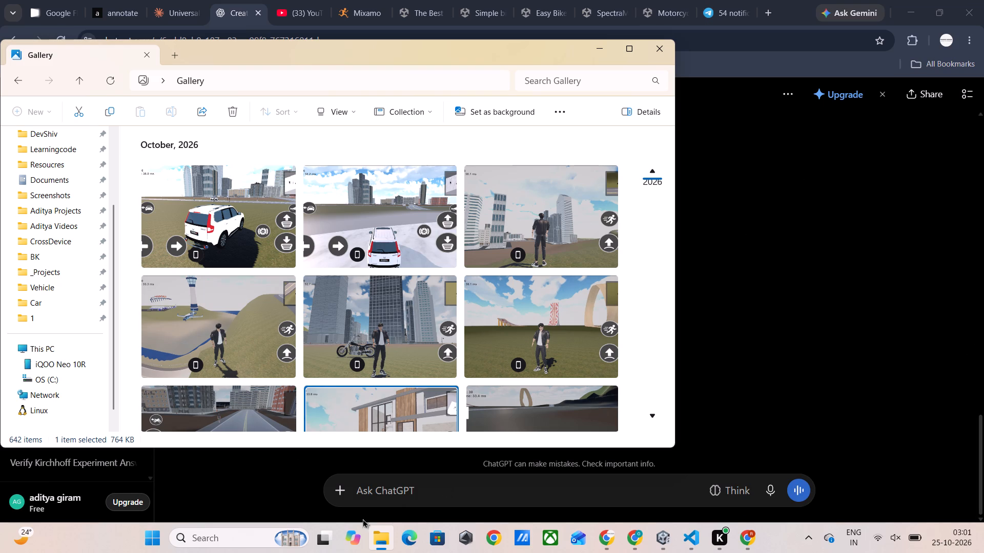
Open a second File Explorer window and go to folder 2 under Aditya videos in the iQOO Neo 10R's internal storage.
right_click(381, 534)
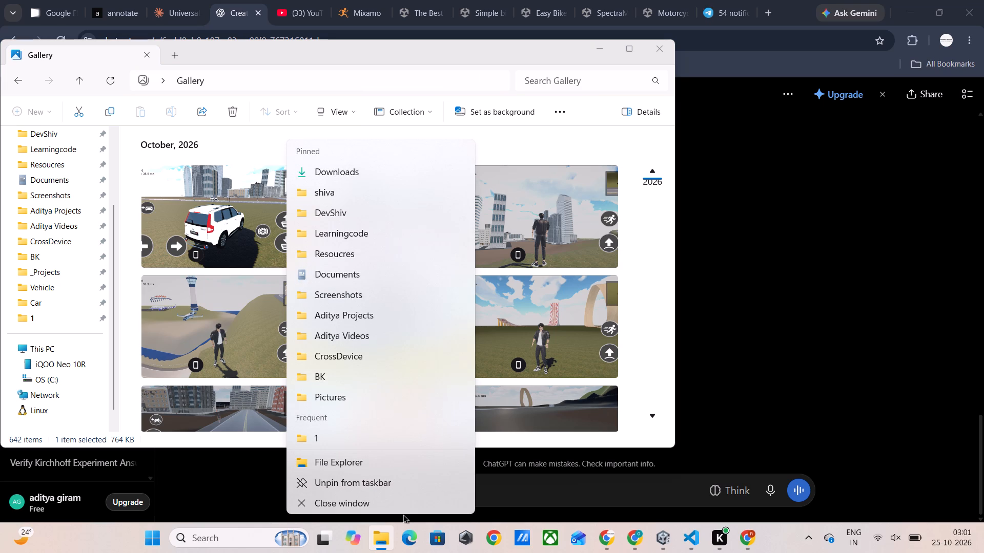
left_click(342, 466)
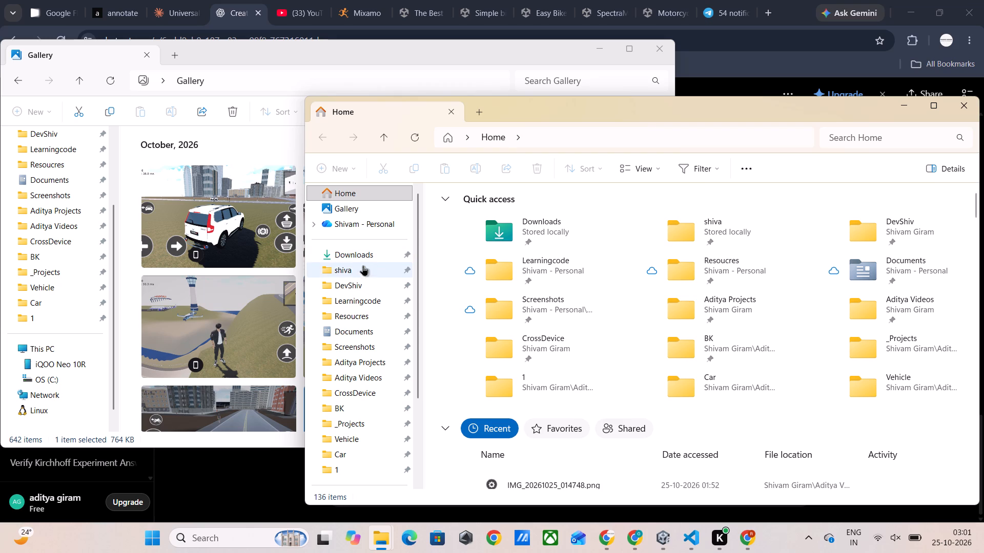
scroll(352, 314, "down", 4)
left_click(368, 399)
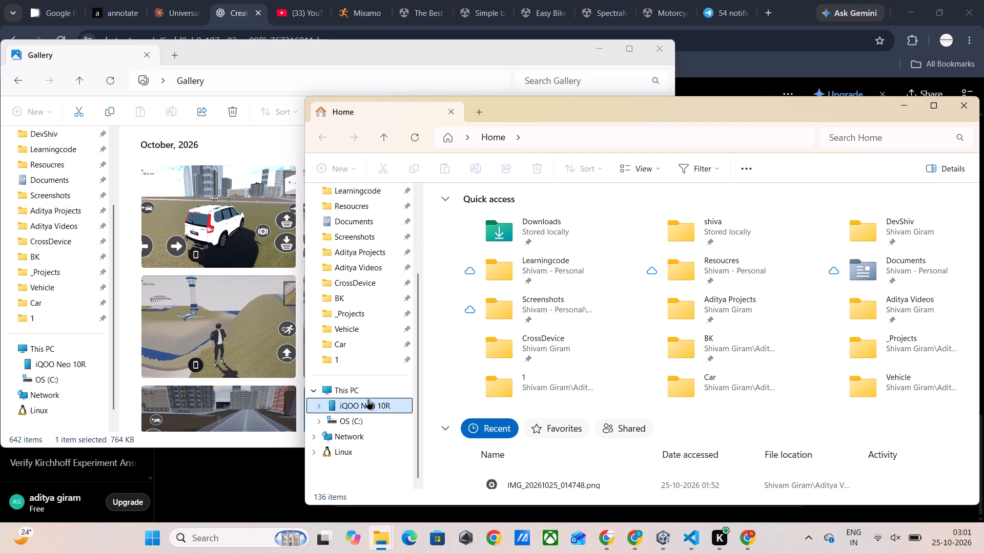
double_click(529, 205)
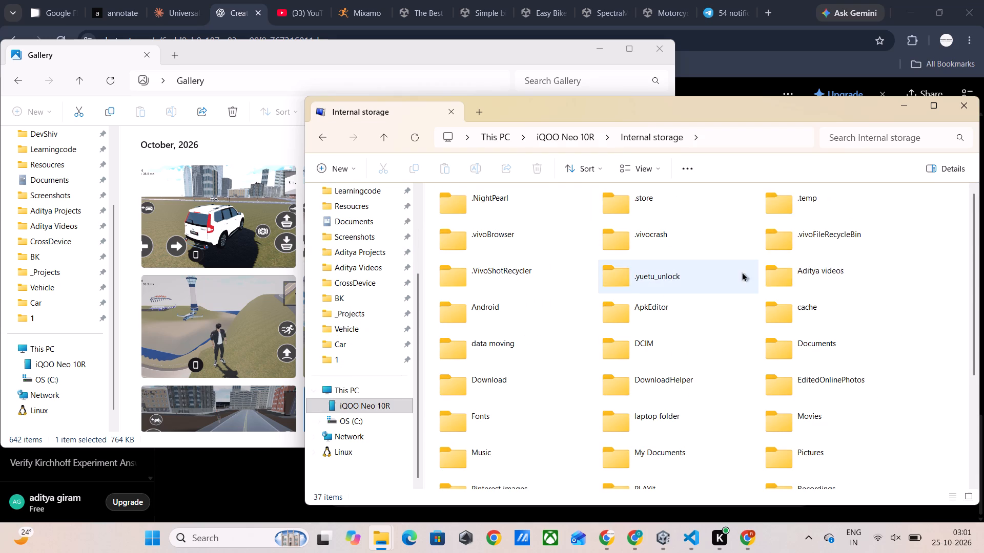
double_click(787, 276)
double_click(493, 206)
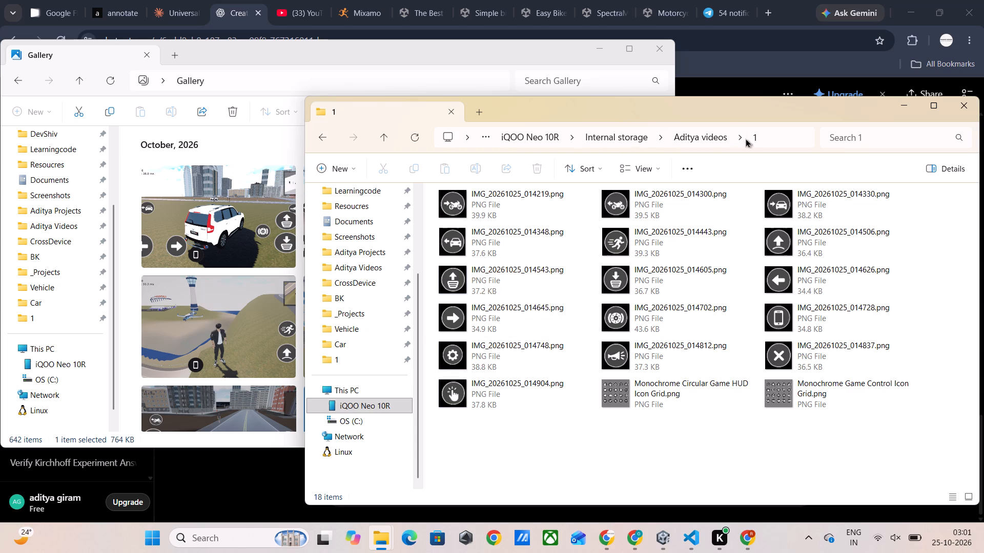
left_click(626, 138)
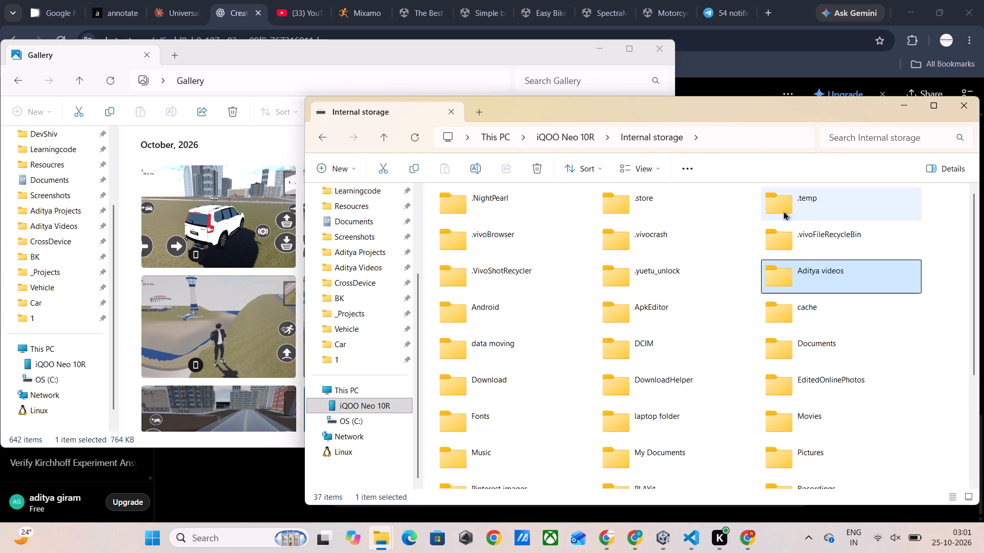
double_click(803, 274)
double_click(633, 216)
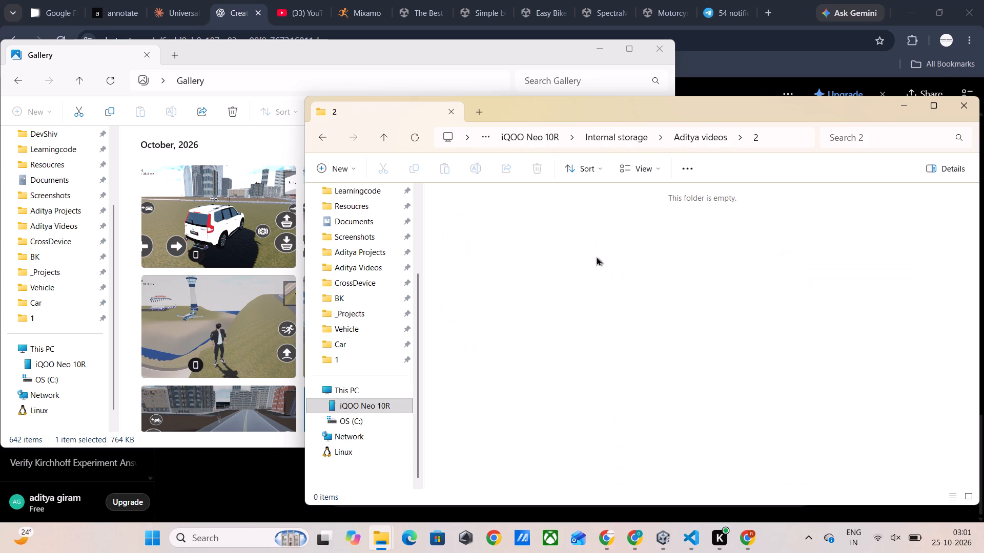
Select the newest Scorpio screenshot on the grass in the Gallery window.
left_click(233, 230)
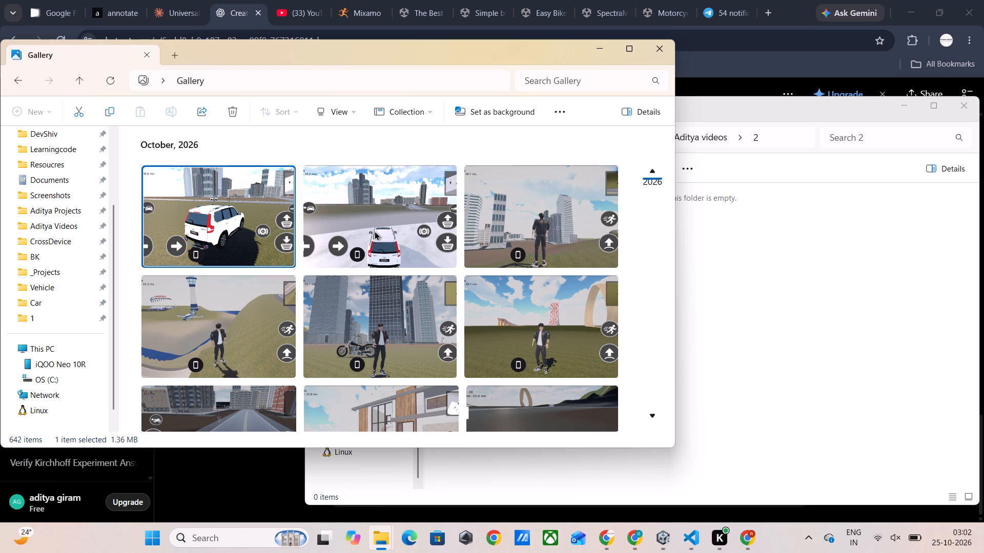
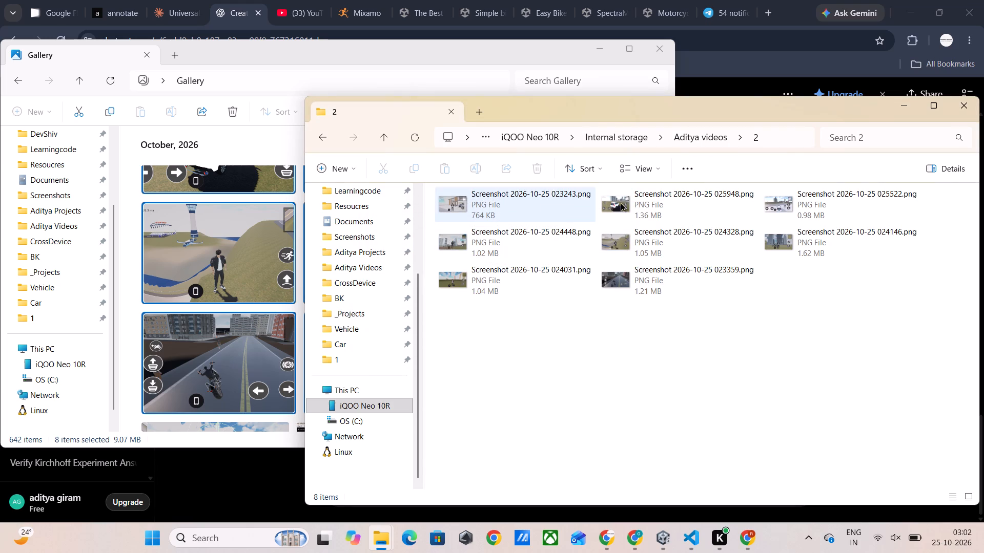
Refresh the listing of folder 2 on the phone to check the copied screenshots.
left_click(609, 343)
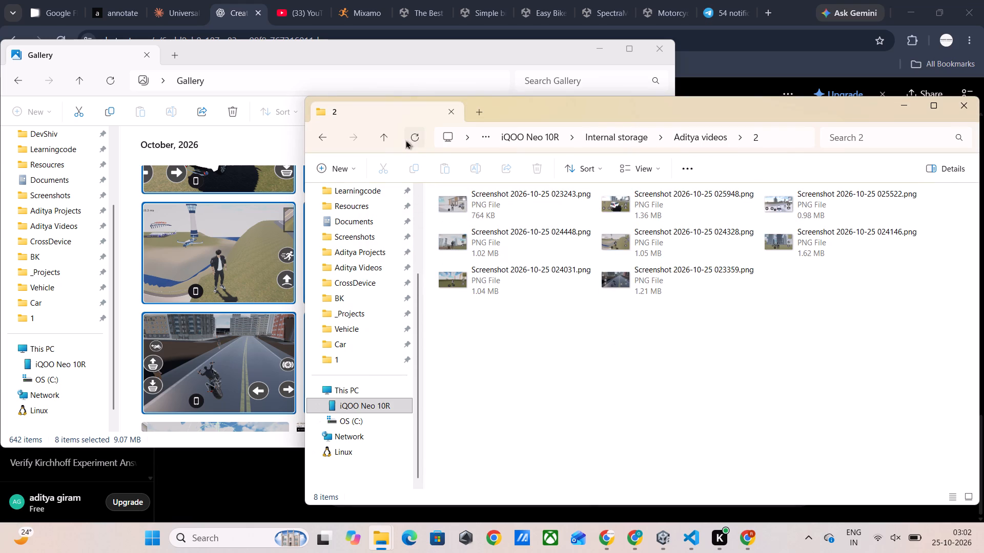
double_click(410, 139)
left_click(643, 355)
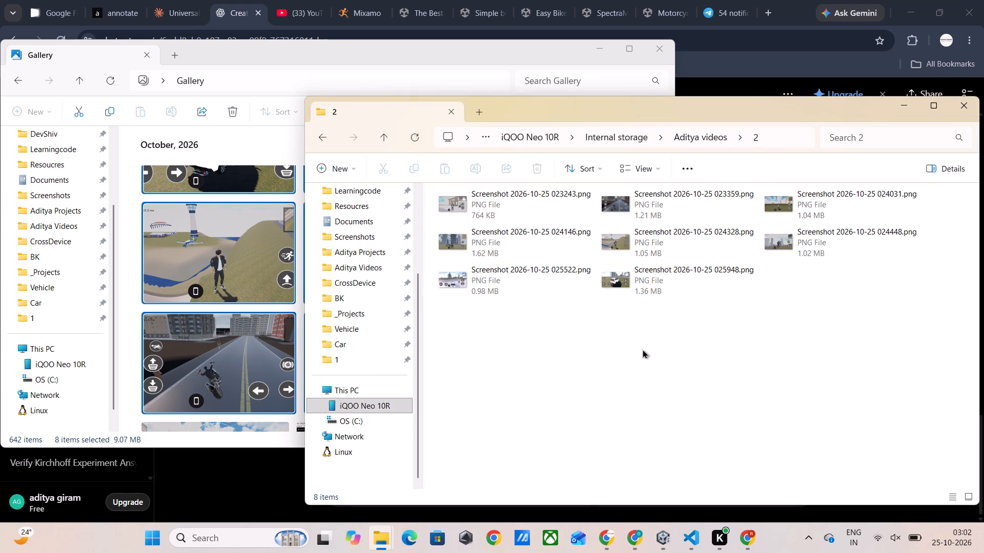
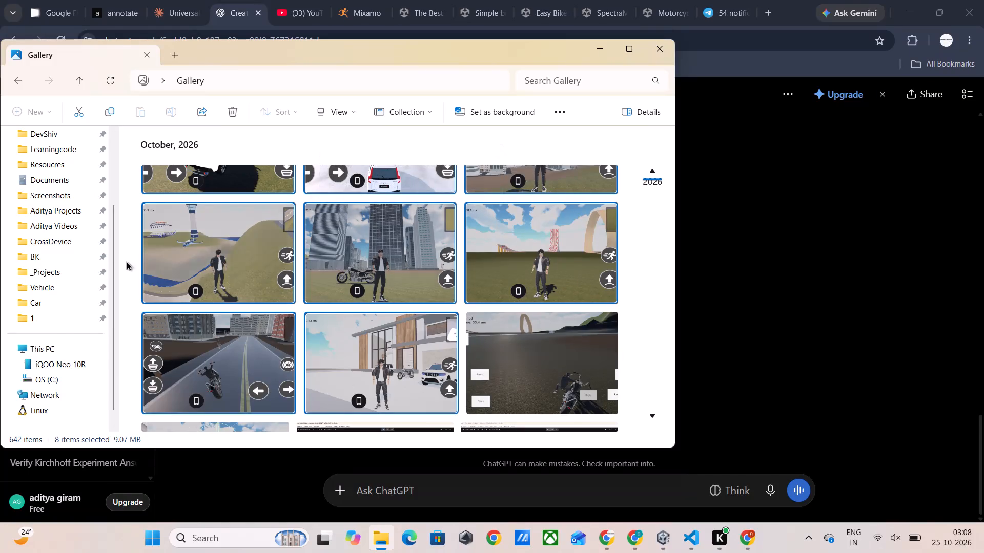
Delete the eight .trashed screenshot files from folder 2 in Aditya videos on the iQOO Neo 10R's internal storage.
left_click(64, 363)
double_click(223, 144)
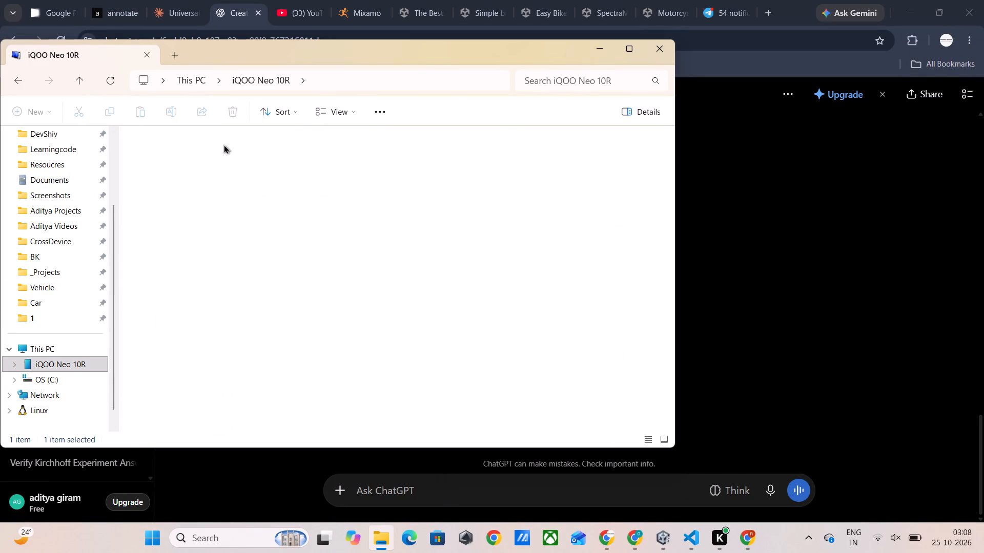
double_click(516, 217)
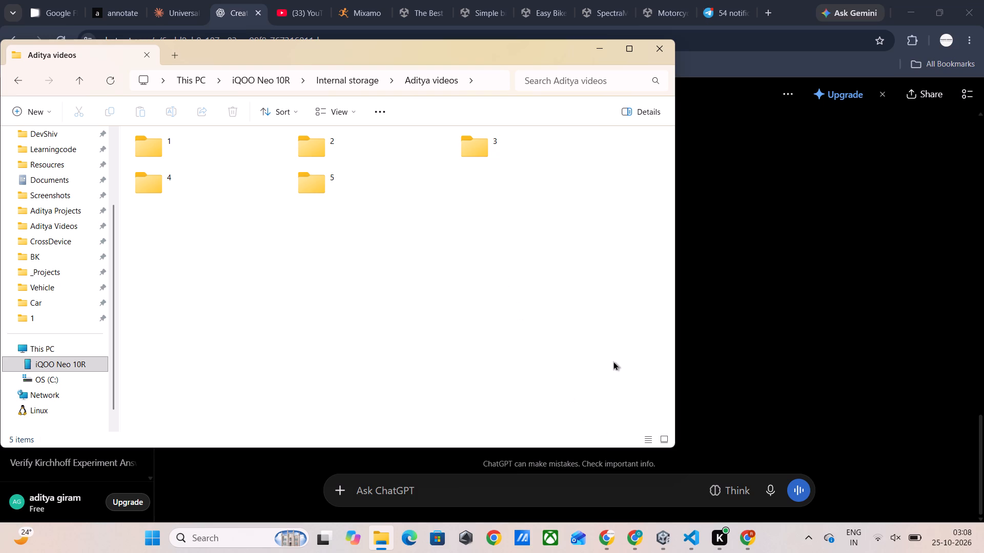
double_click(367, 134)
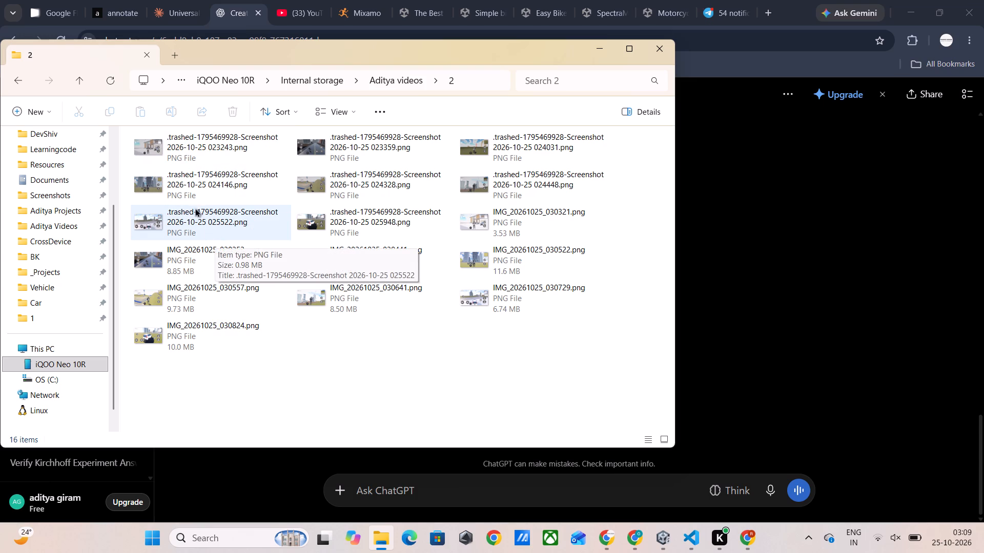
left_click(404, 233)
left_click(228, 148, "shift")
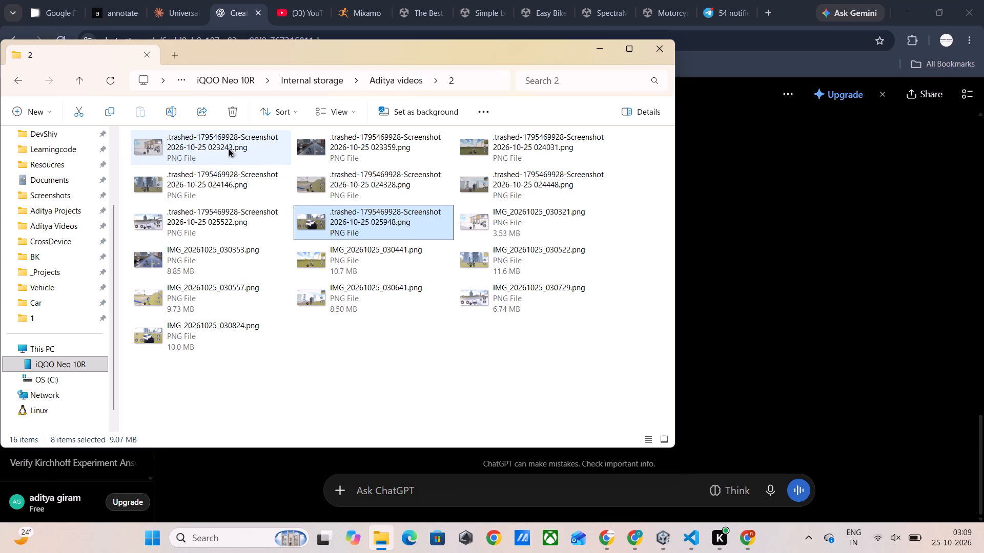
left_click_drag(228, 148, 234, 150)
left_click(230, 116)
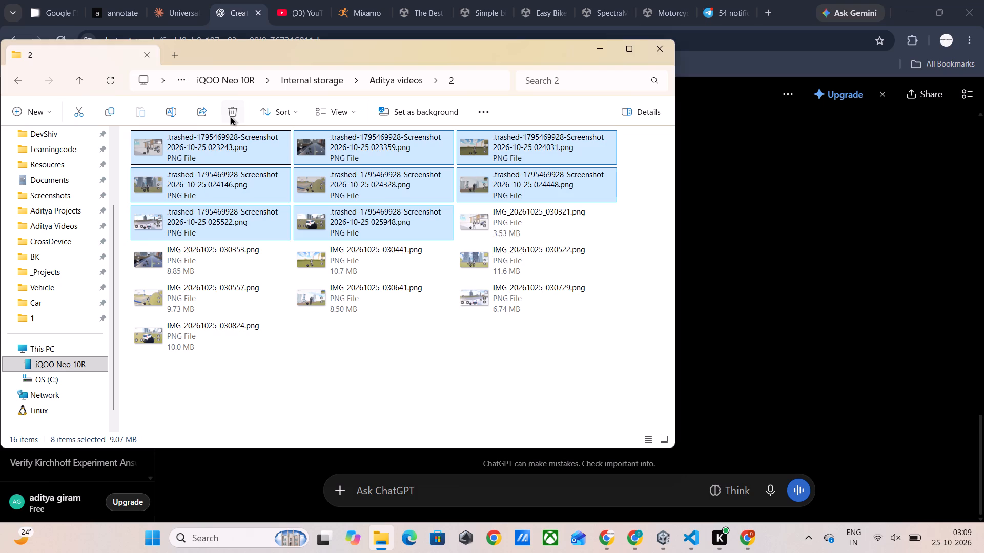
left_click(548, 268)
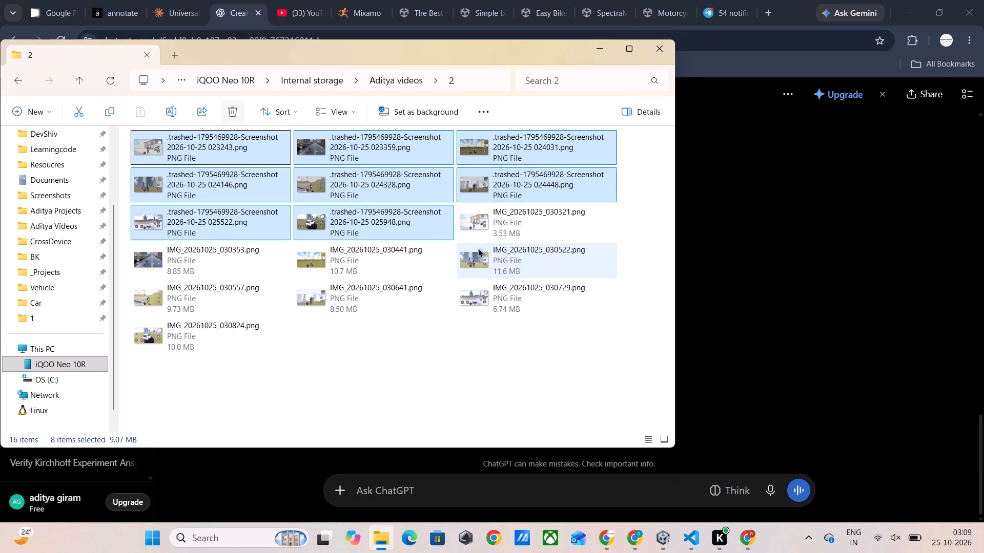
Preview the screenshot IMG_20261025_030321.png from folder 2 on the phone, and close the viewer.
double_click(260, 143)
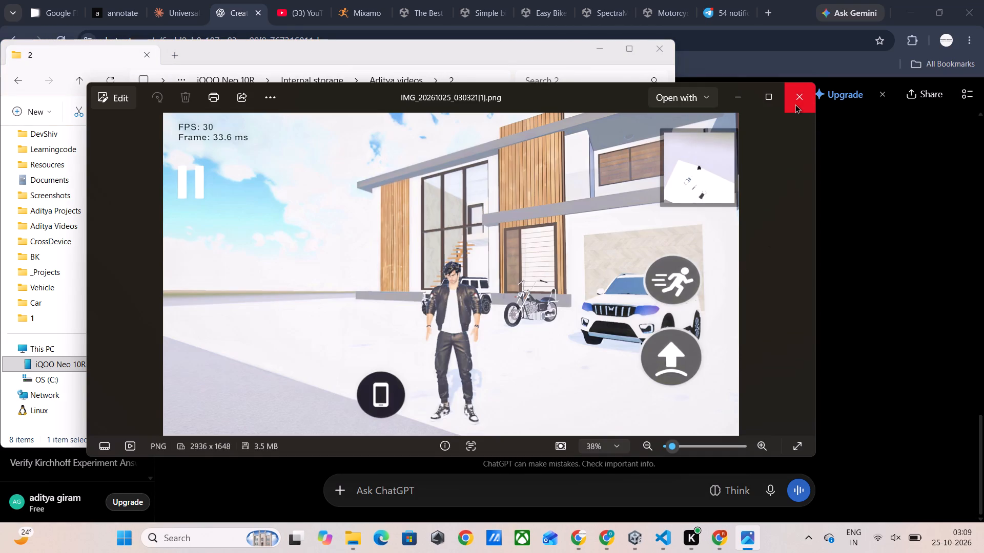
left_click(795, 104)
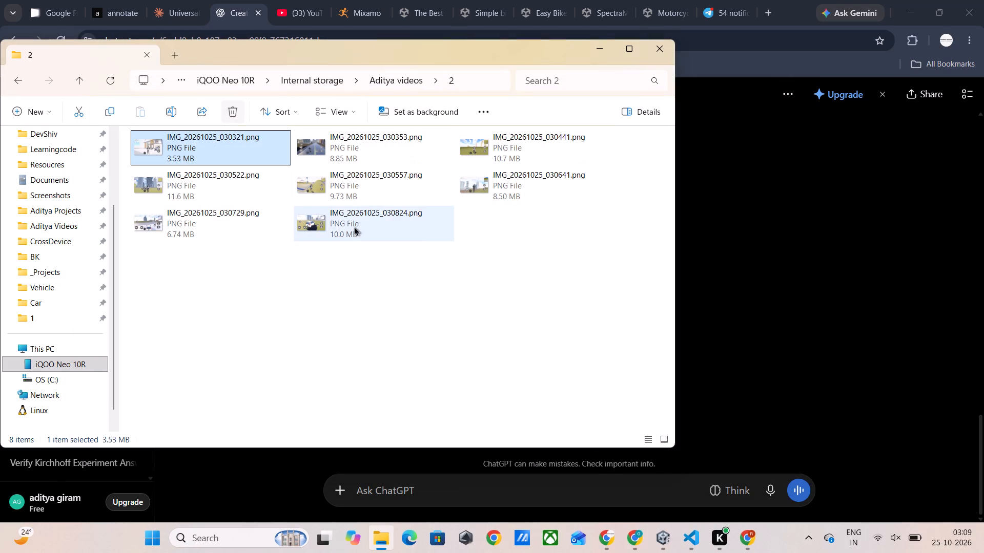
Copy all eight IMG_20261025 screenshots from the phone's folder 2 into the PC's Aditya Videos folder and open that folder.
left_click(316, 225)
left_click(251, 155, "shift")
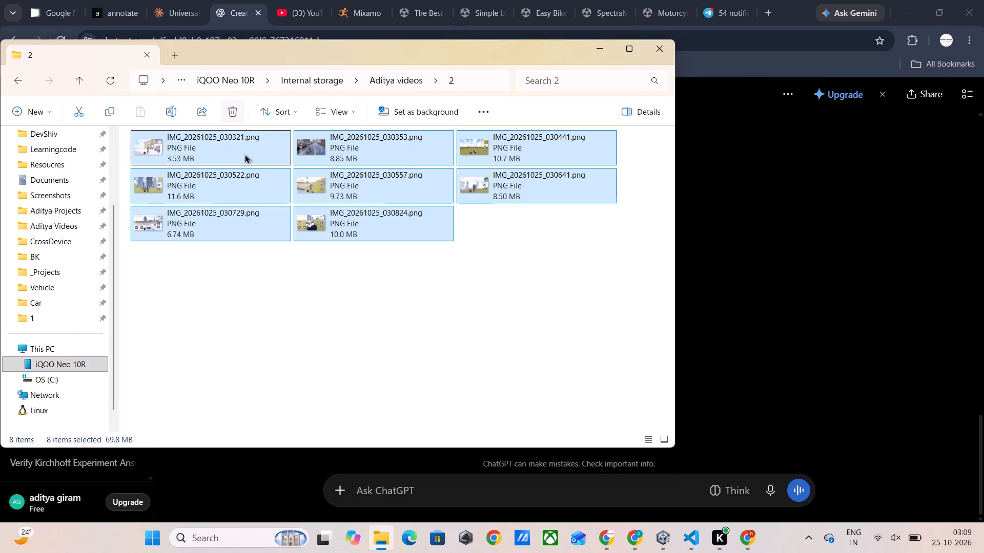
left_click_drag(244, 154, 211, 154)
scroll(62, 200, "up", 1)
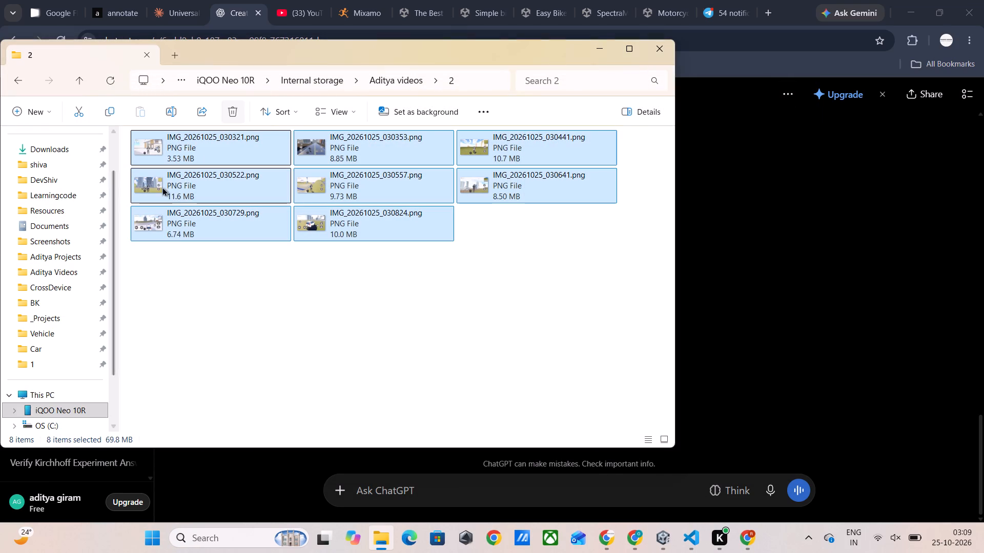
left_click_drag(202, 146, 73, 272)
left_click(73, 272)
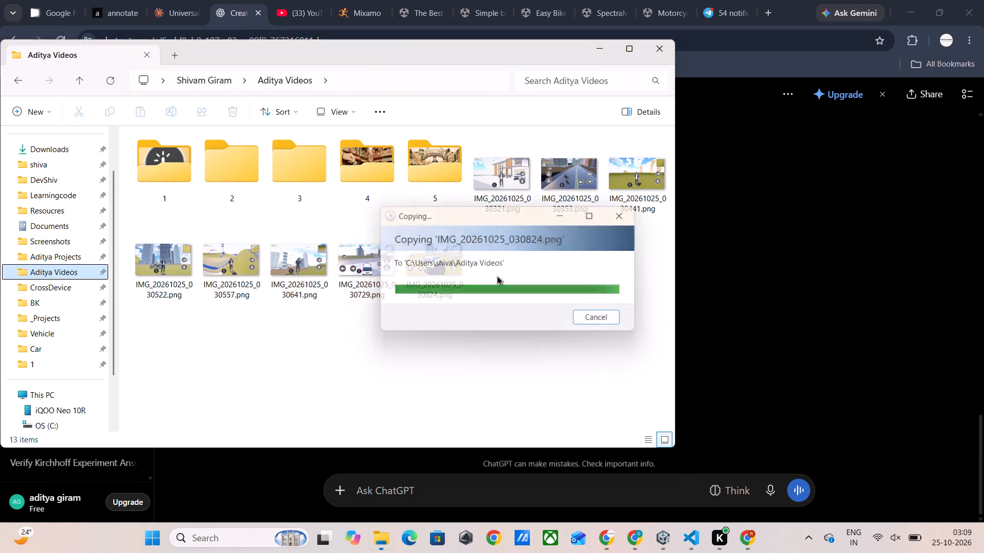
Switch to the Chrome window showing the default store listing in Google Play Console.
left_click(736, 540)
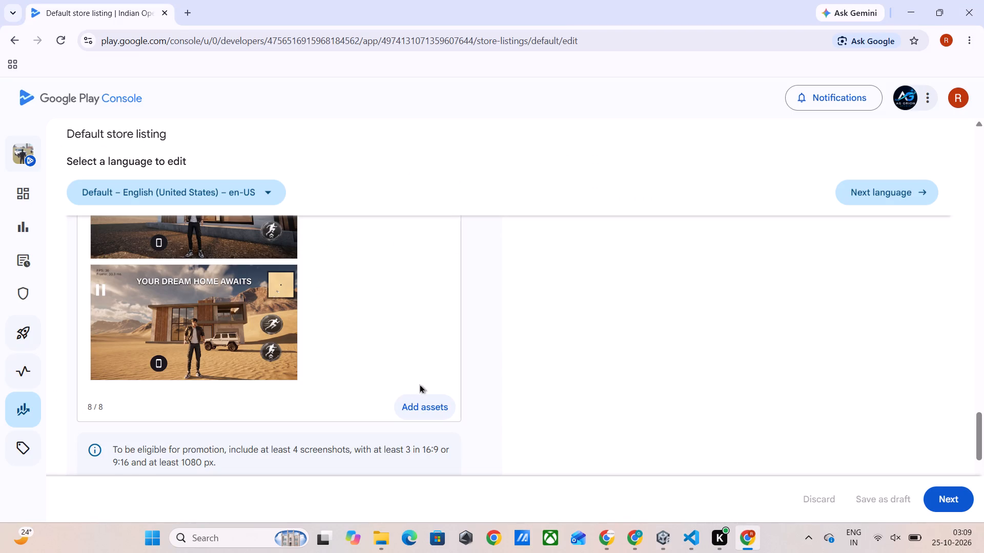
In the Play Console default store listing, open the asset library and remove all eight existing phone screenshots.
left_click(428, 406)
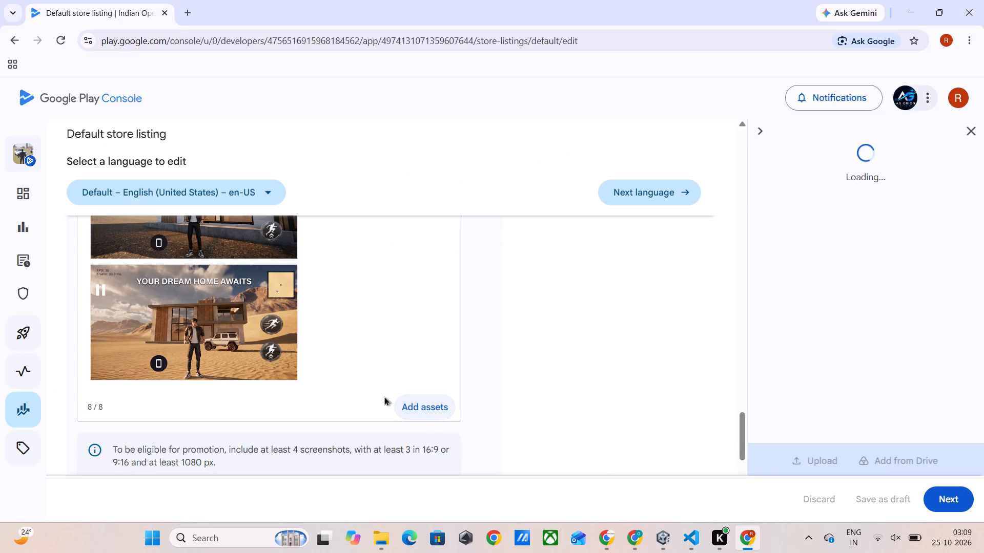
left_click(255, 296)
scroll(254, 290, "up", 3)
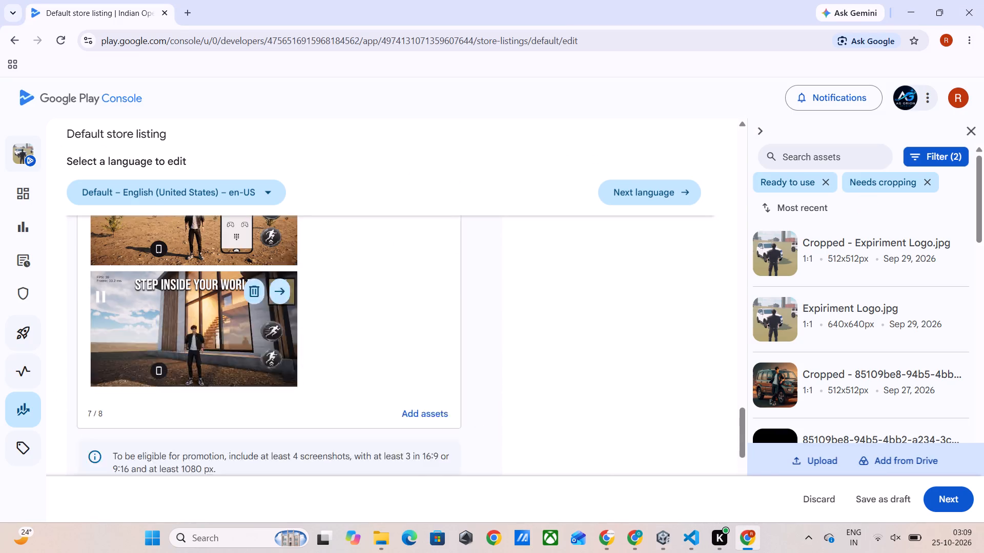
scroll(254, 290, "up", 10)
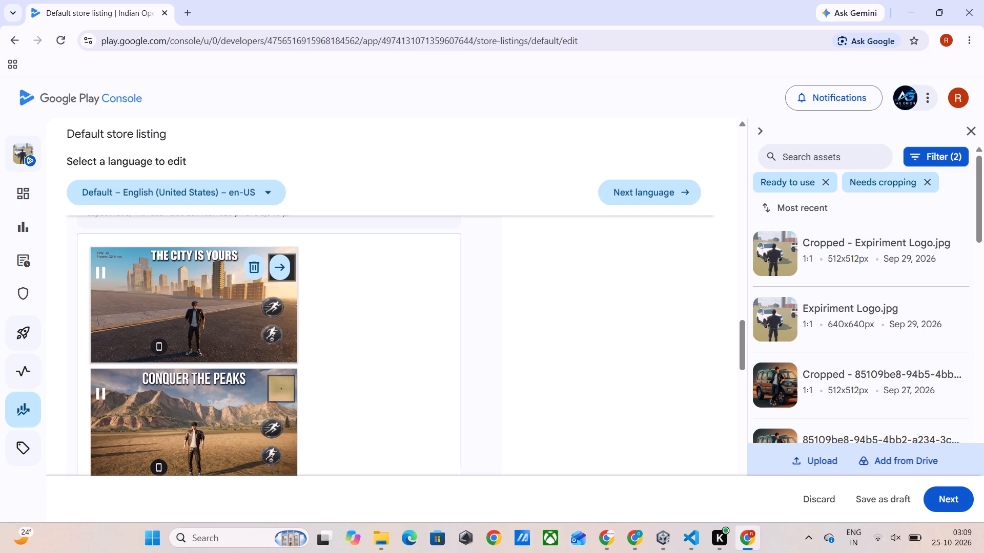
left_click(254, 268)
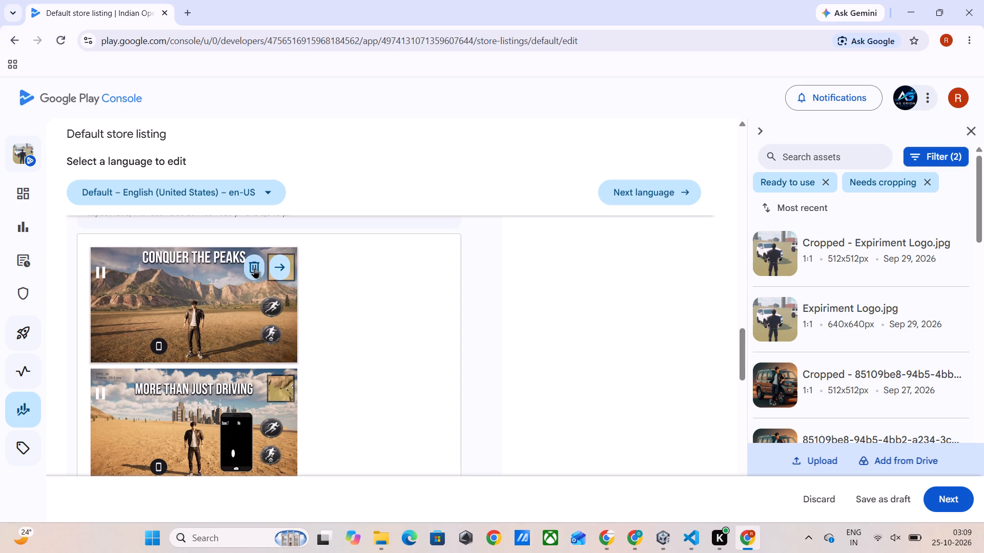
left_click(254, 268)
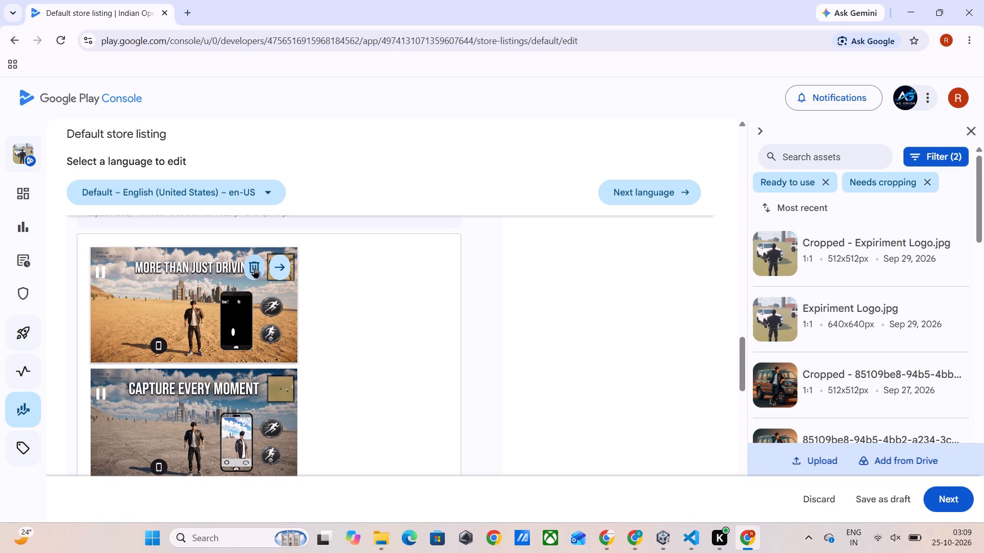
triple_click(254, 268)
triple_click(254, 268)
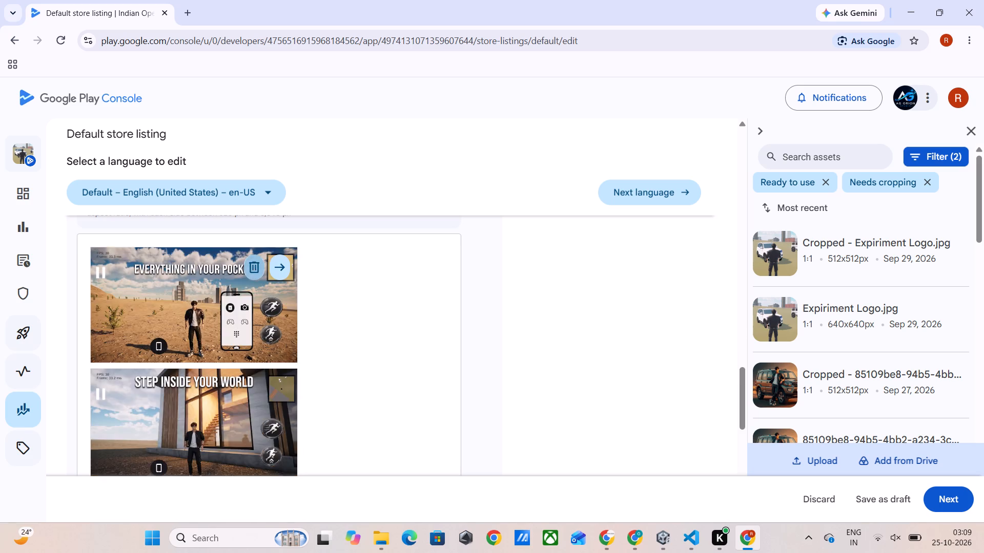
left_click(254, 268)
left_click(320, 281)
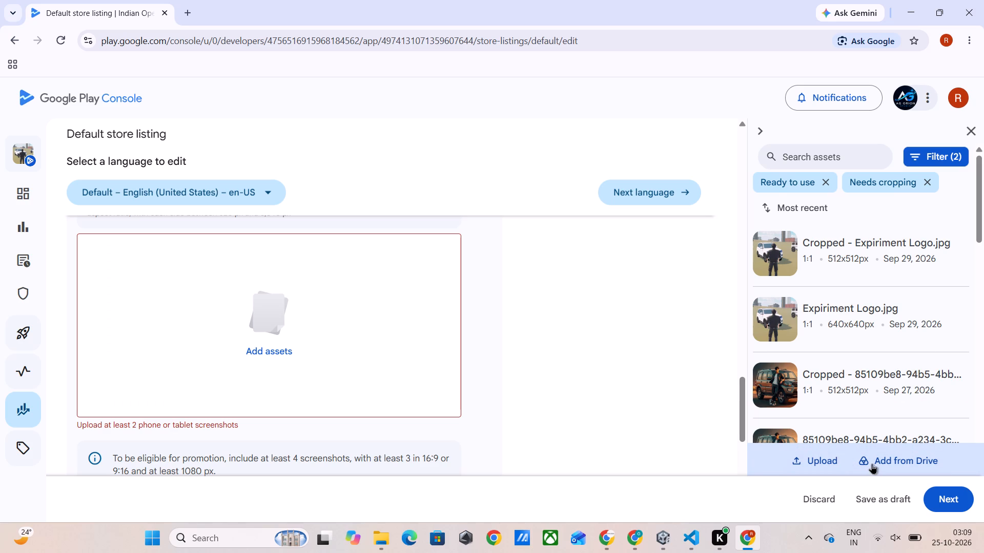
Upload the eight images IMG_20261025_030321.png through IMG_20261025_030824.png from the Aditya Videos folder to the asset library.
left_click(825, 463)
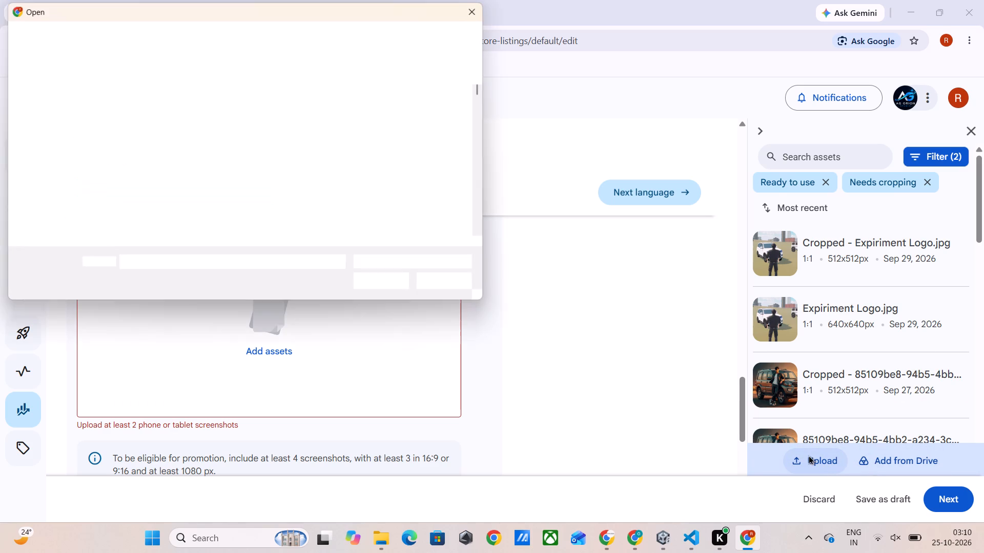
scroll(40, 117, "down", 2)
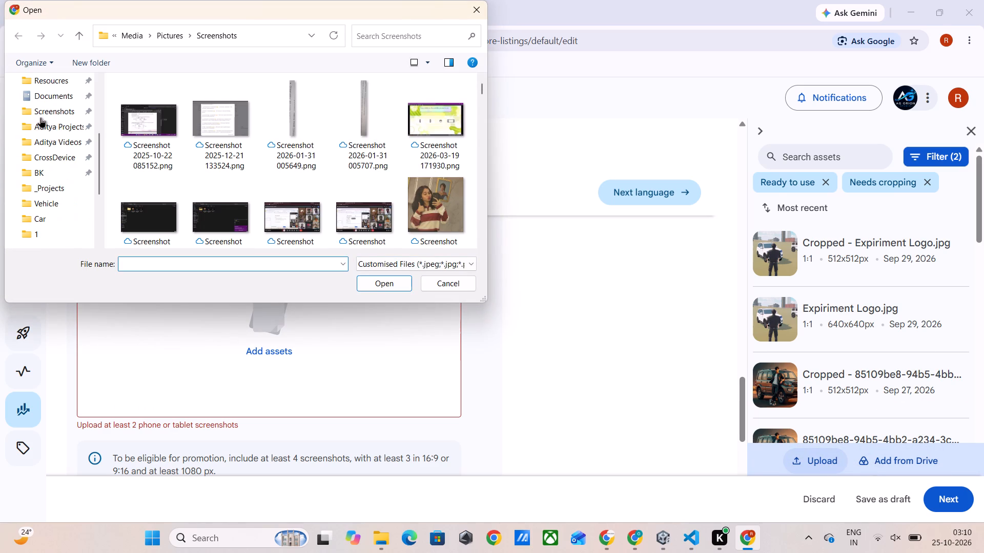
left_click(52, 139)
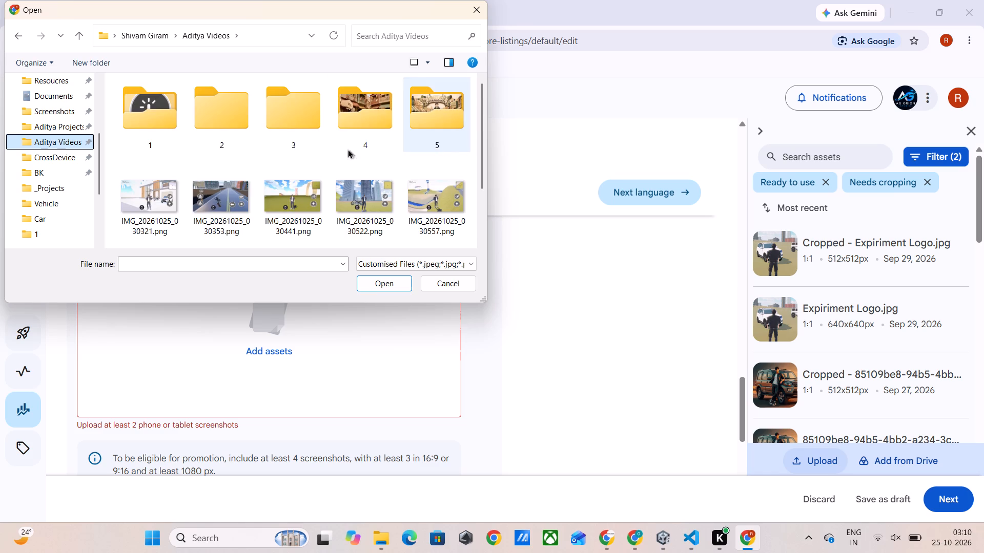
scroll(280, 154, "down", 2)
left_click(301, 214)
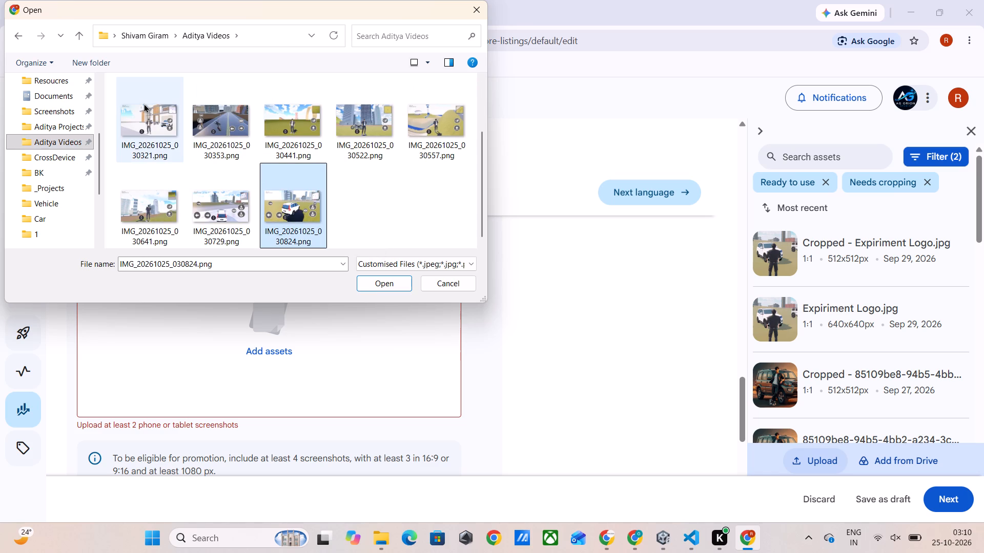
left_click(143, 103, "shift")
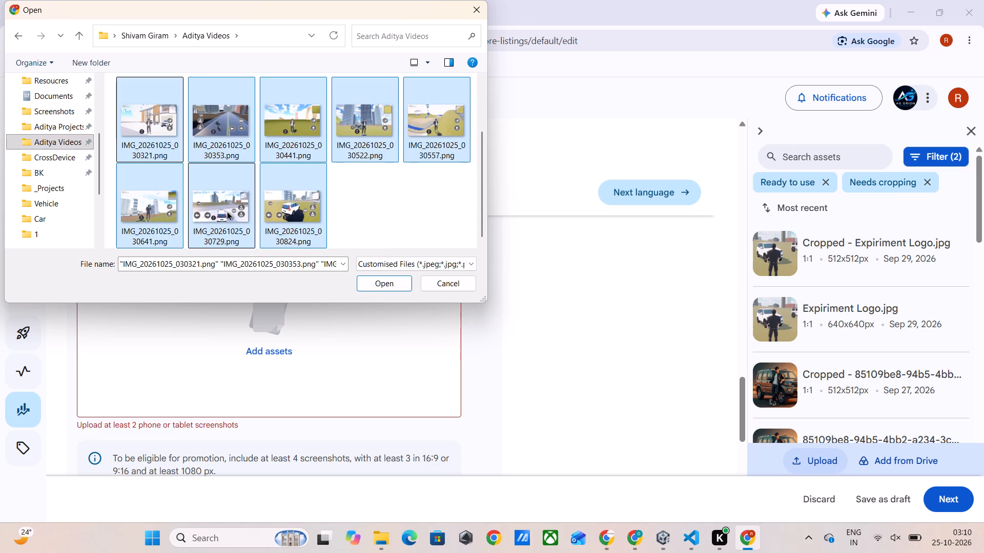
left_click(375, 281)
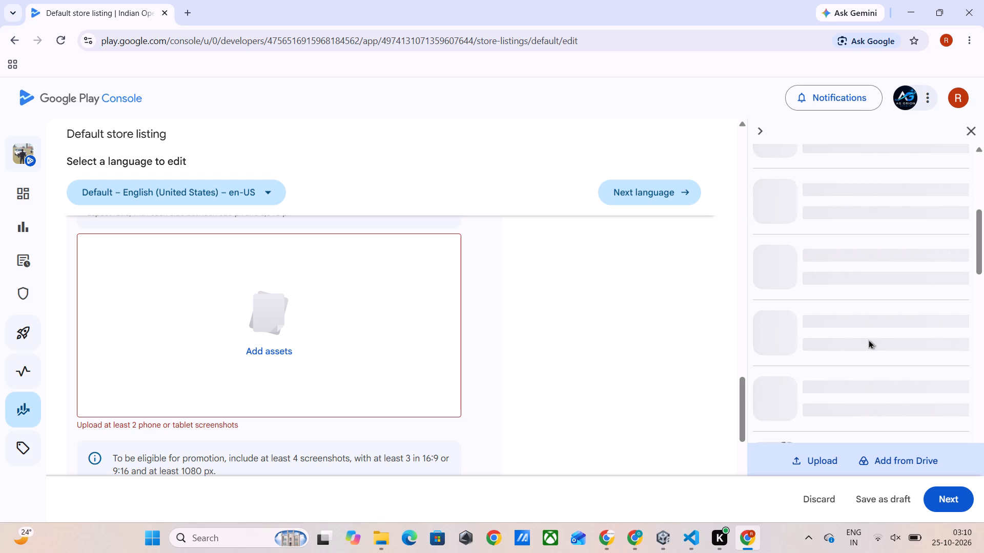
Examine the listing's feature graphic, video, phone and tablet asset sections, expanding and collapsing Tablet assets.
scroll(833, 260, "up", 1)
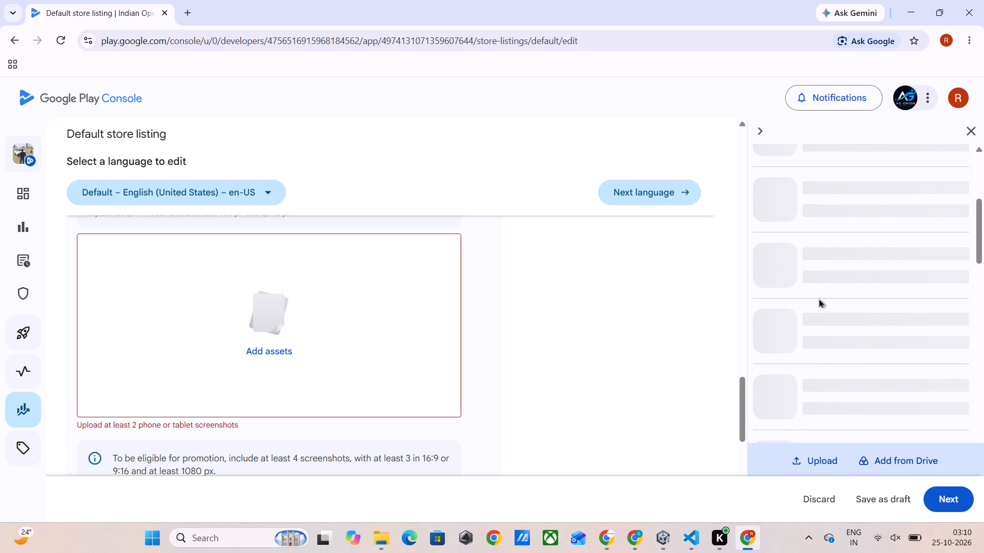
scroll(418, 334, "up", 2)
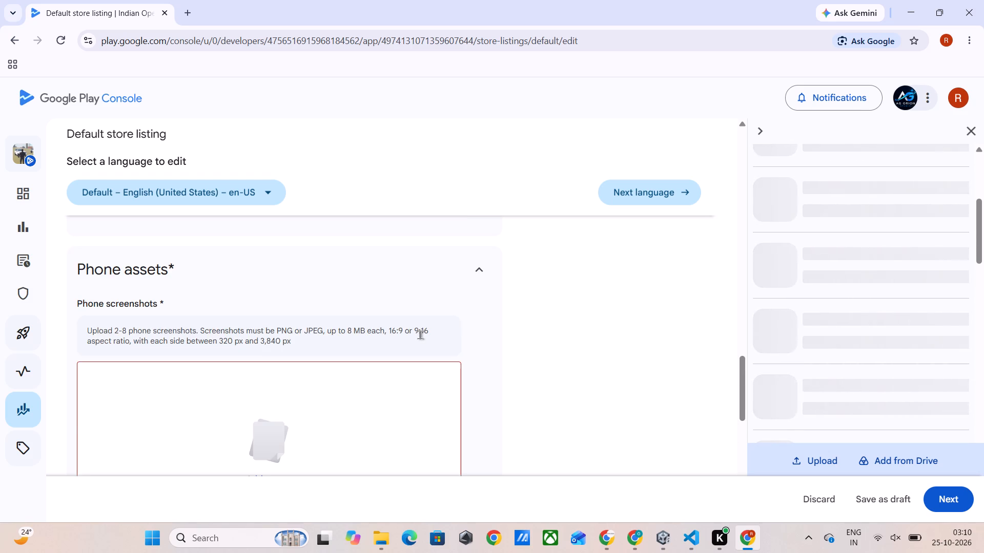
scroll(420, 334, "up", 3)
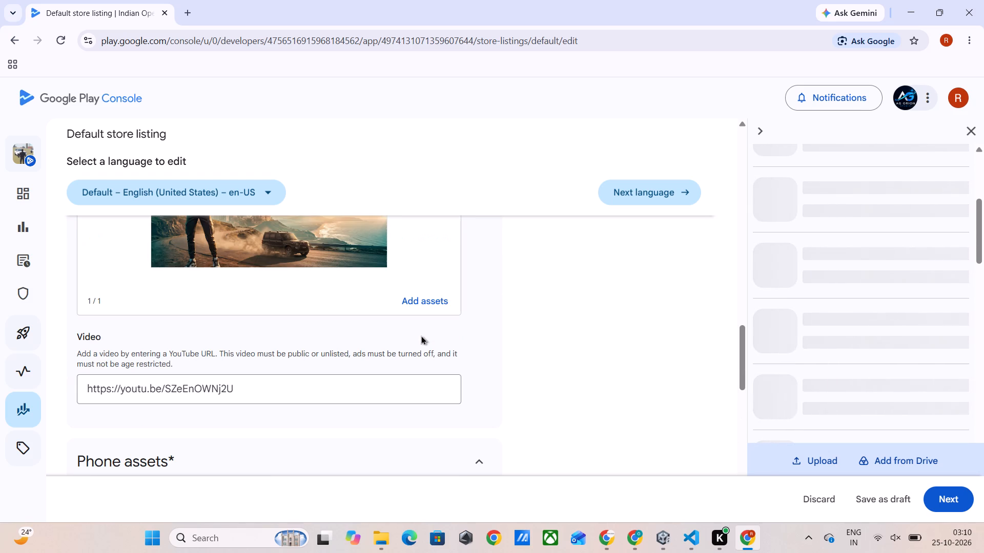
scroll(421, 335, "down", 4)
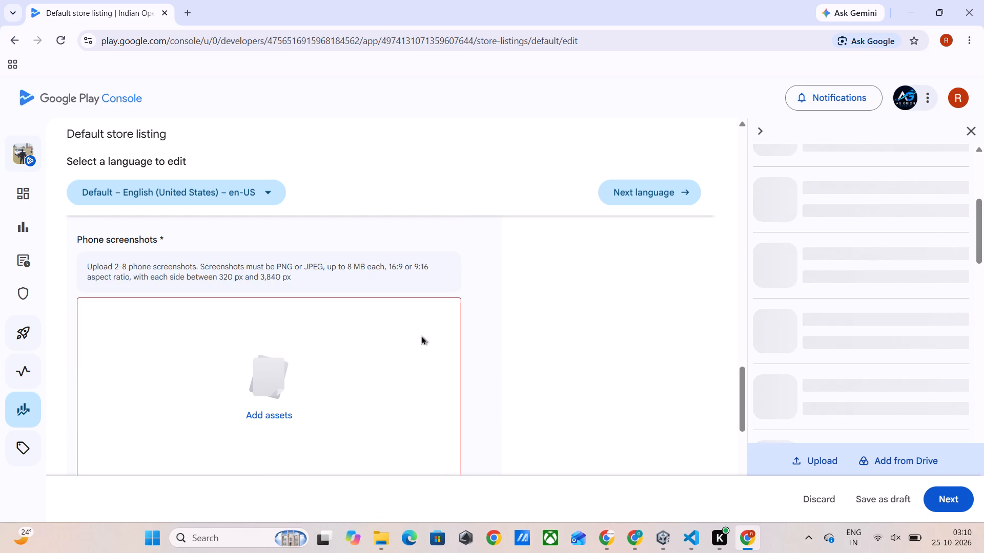
scroll(421, 336, "down", 5)
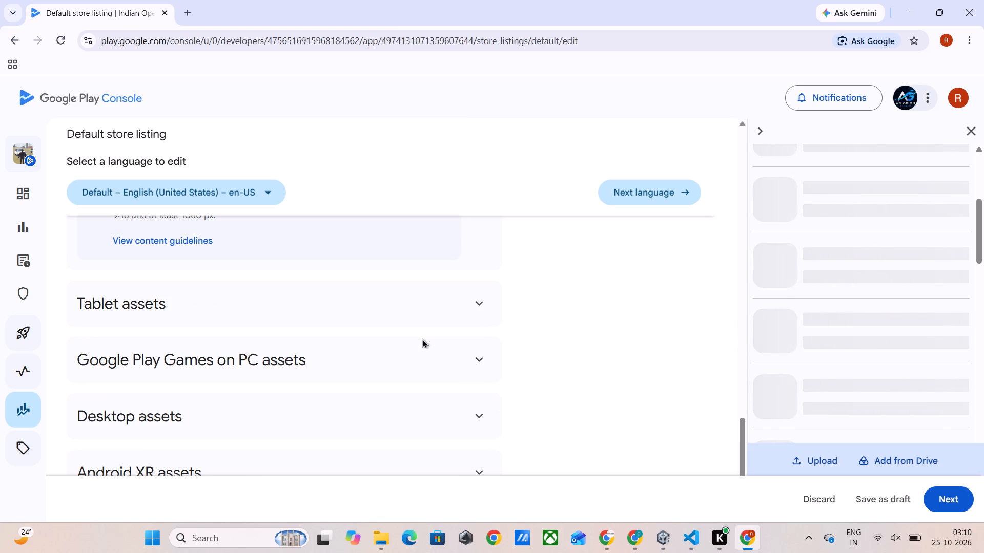
scroll(422, 338, "down", 3)
scroll(422, 338, "up", 2)
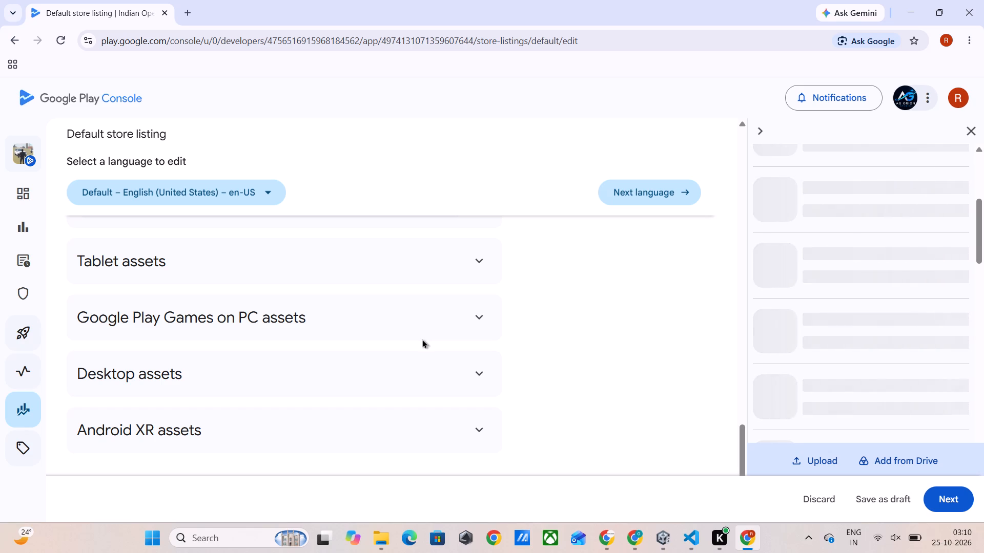
scroll(423, 339, "up", 1)
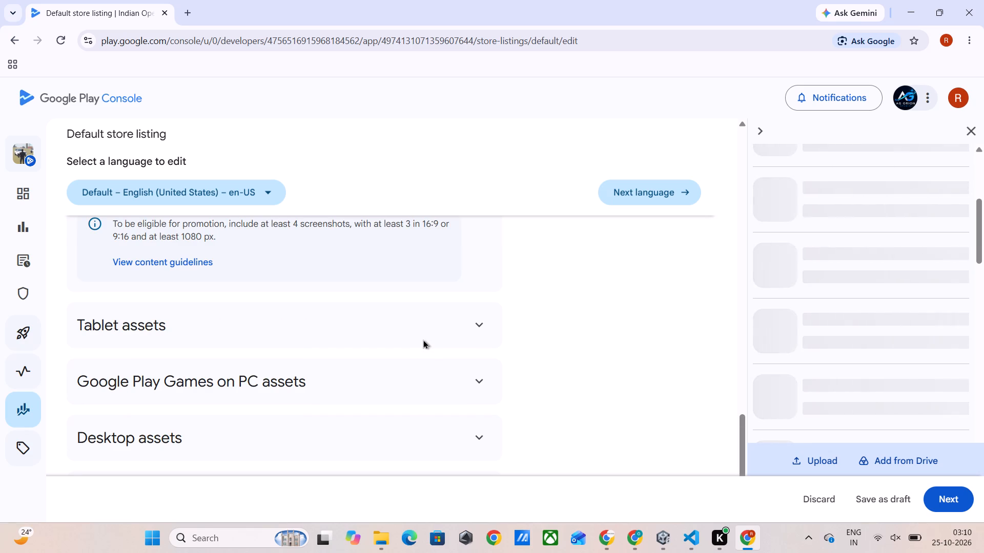
left_click(489, 327)
scroll(489, 329, "down", 1)
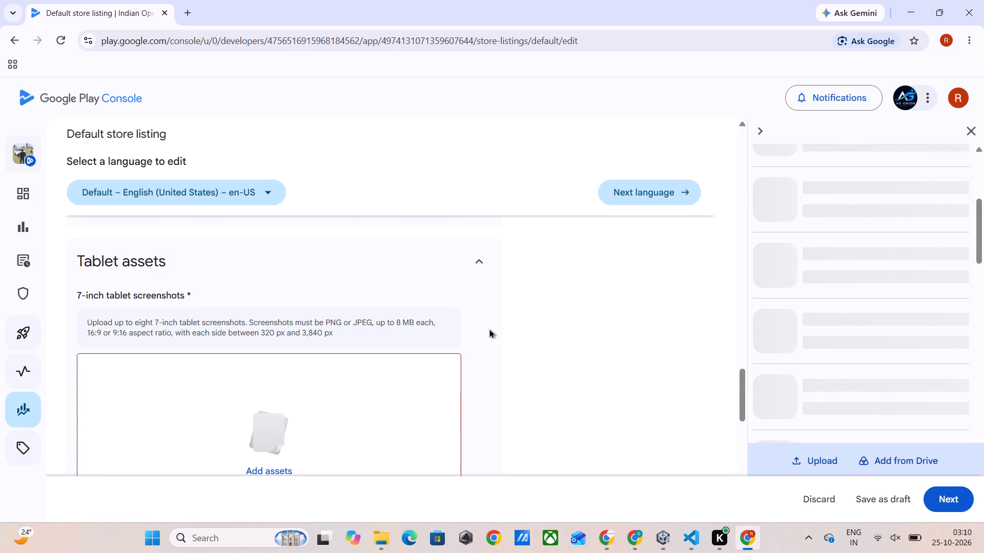
scroll(489, 329, "up", 1)
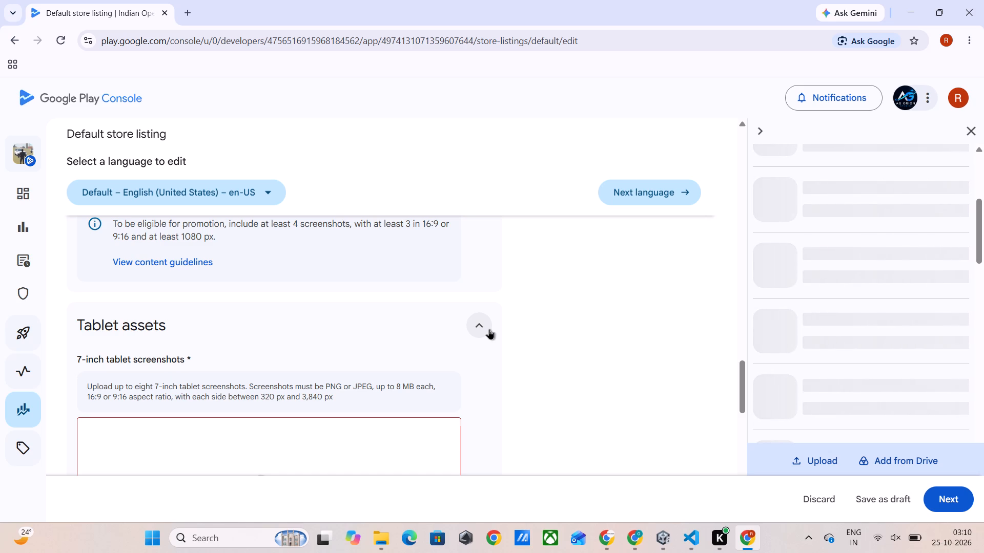
left_click(489, 329)
scroll(489, 329, "down", 1)
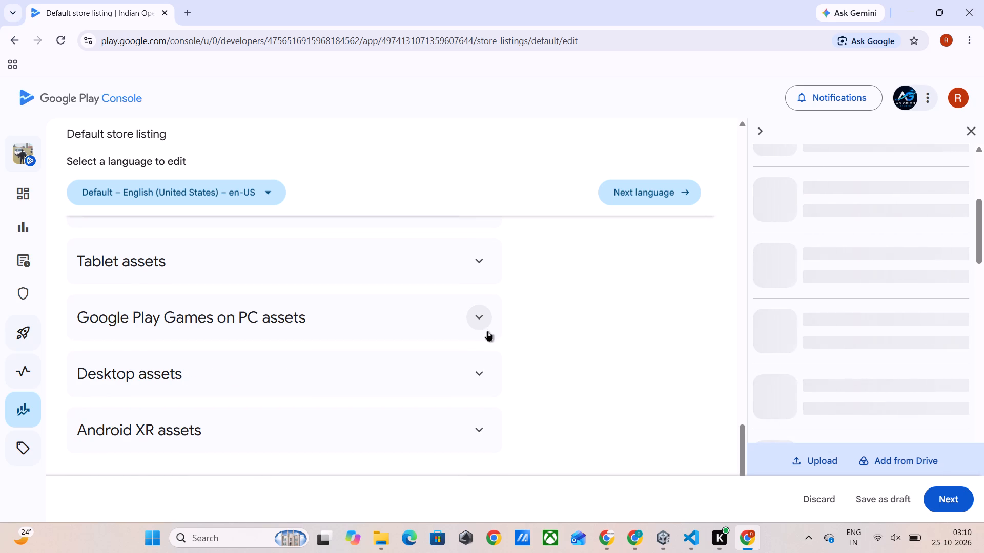
scroll(487, 331, "up", 7)
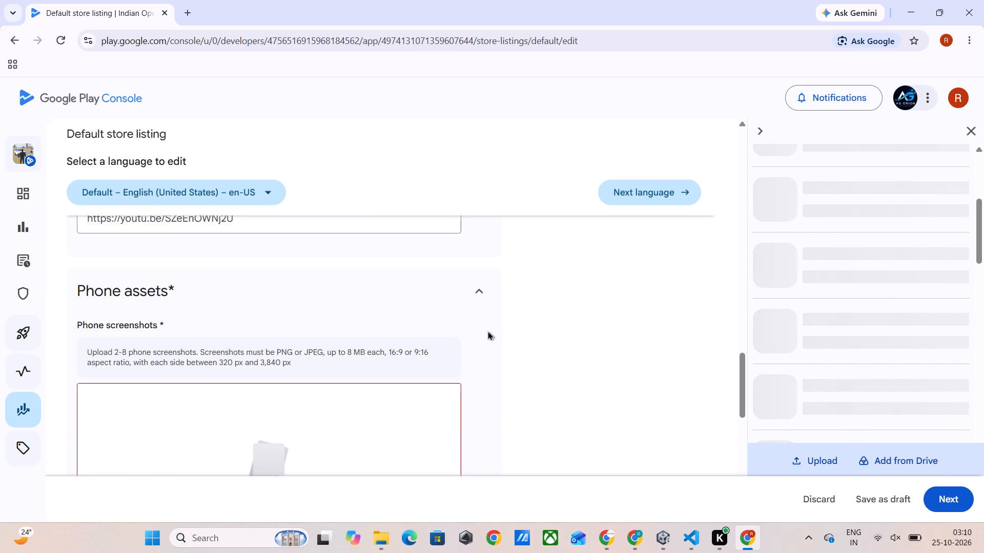
scroll(487, 331, "up", 5)
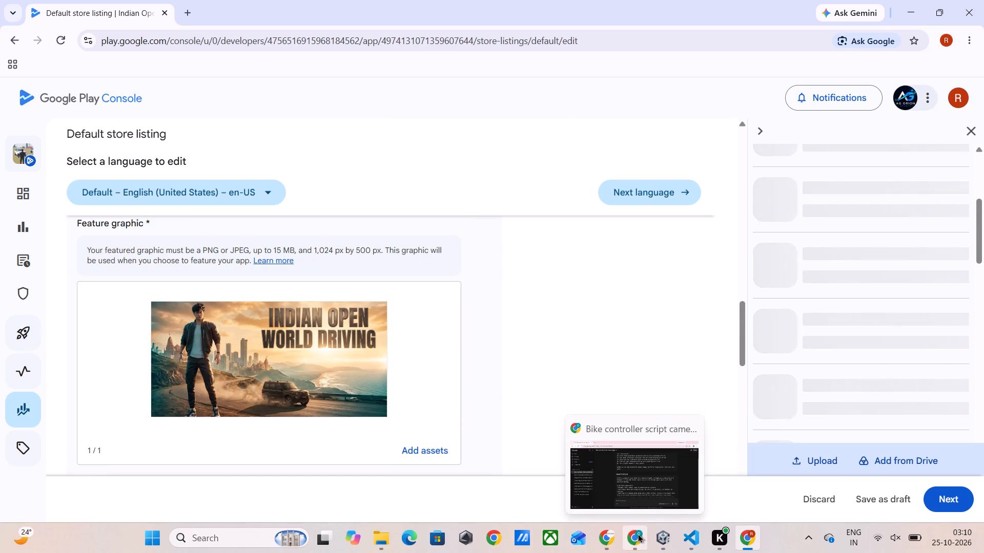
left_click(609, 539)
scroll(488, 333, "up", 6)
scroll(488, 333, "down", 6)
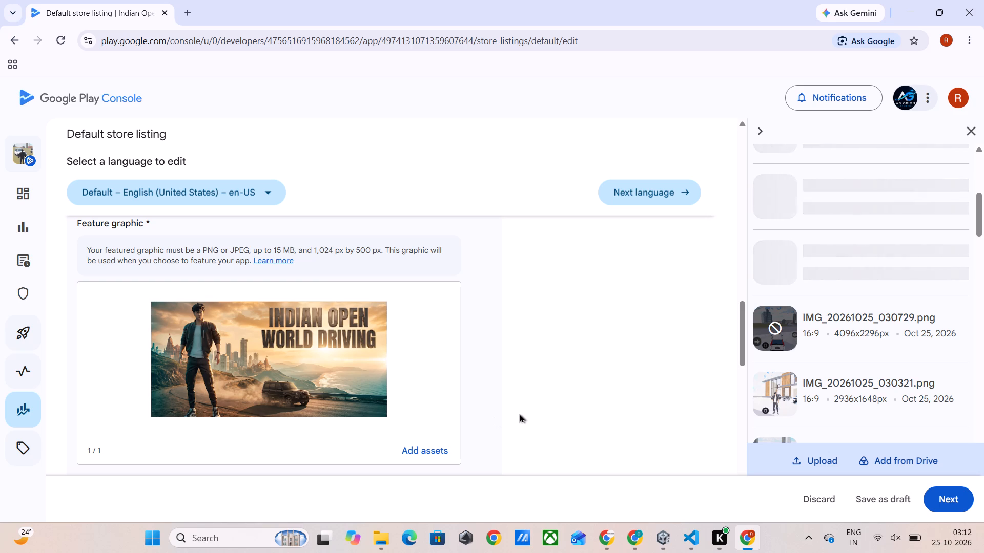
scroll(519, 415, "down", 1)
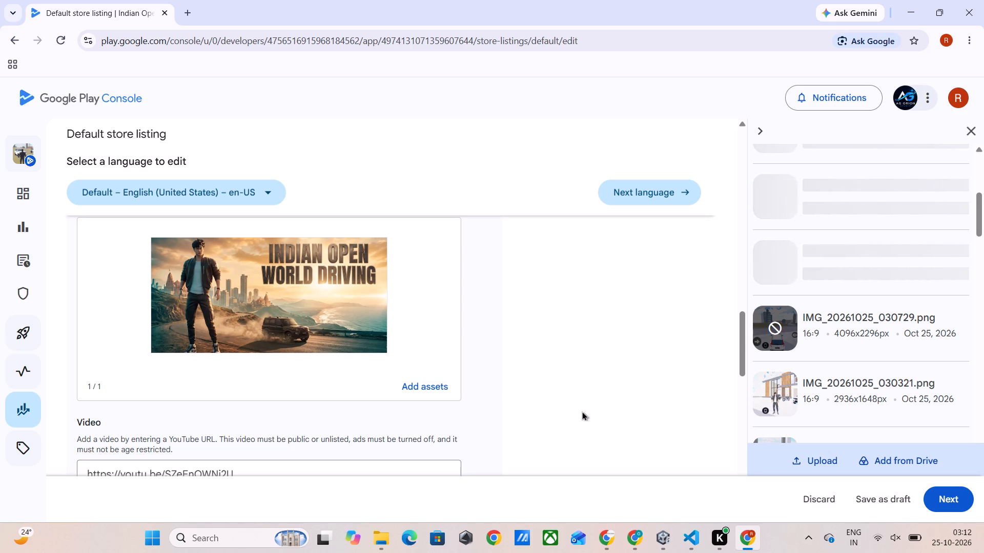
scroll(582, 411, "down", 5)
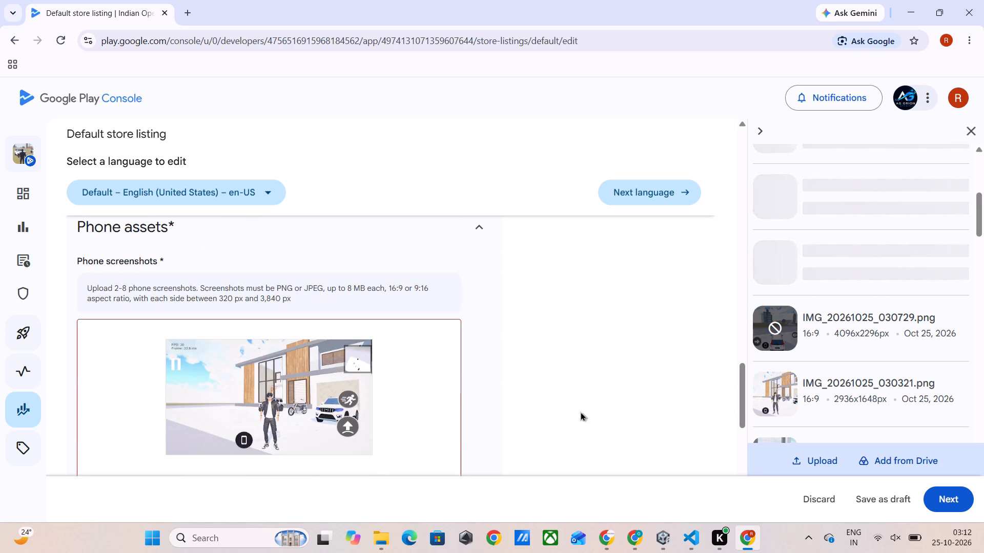
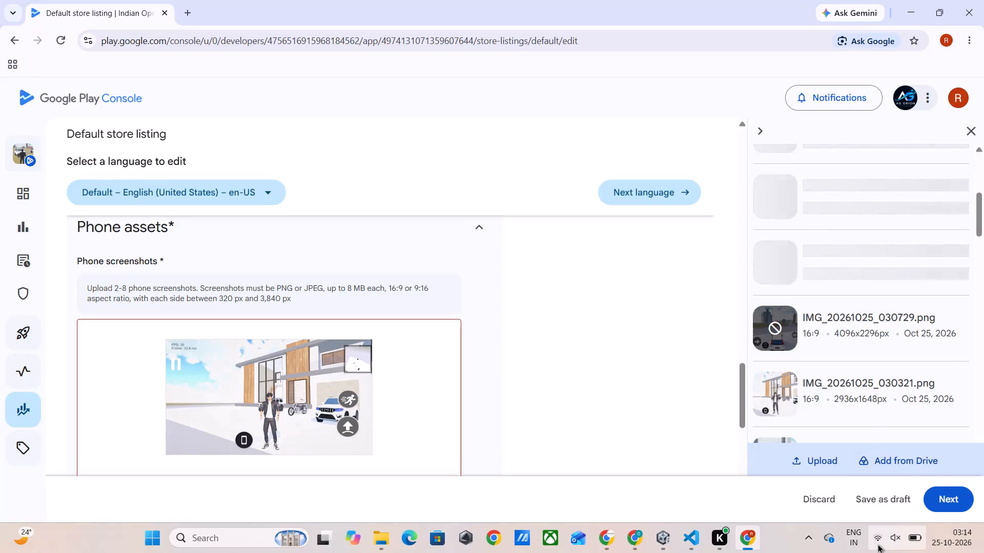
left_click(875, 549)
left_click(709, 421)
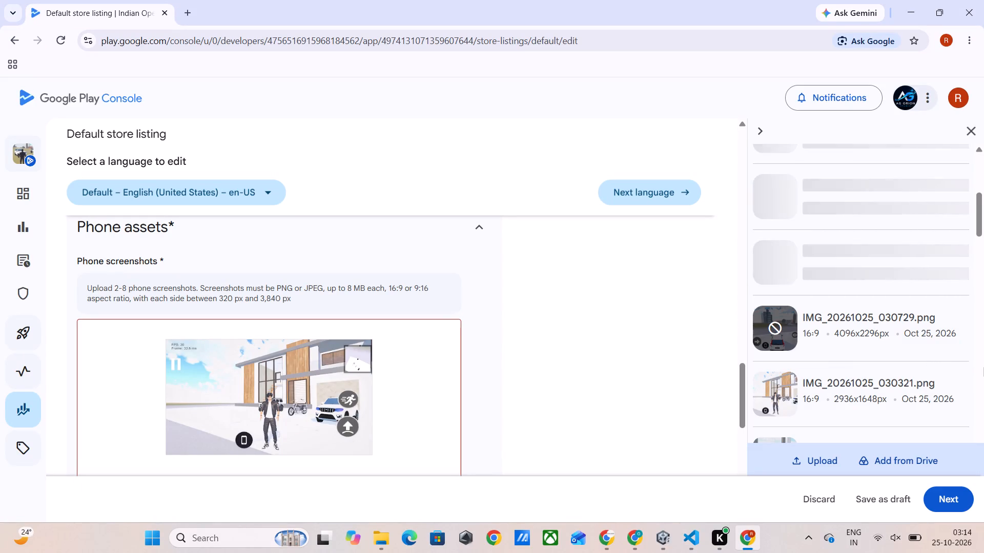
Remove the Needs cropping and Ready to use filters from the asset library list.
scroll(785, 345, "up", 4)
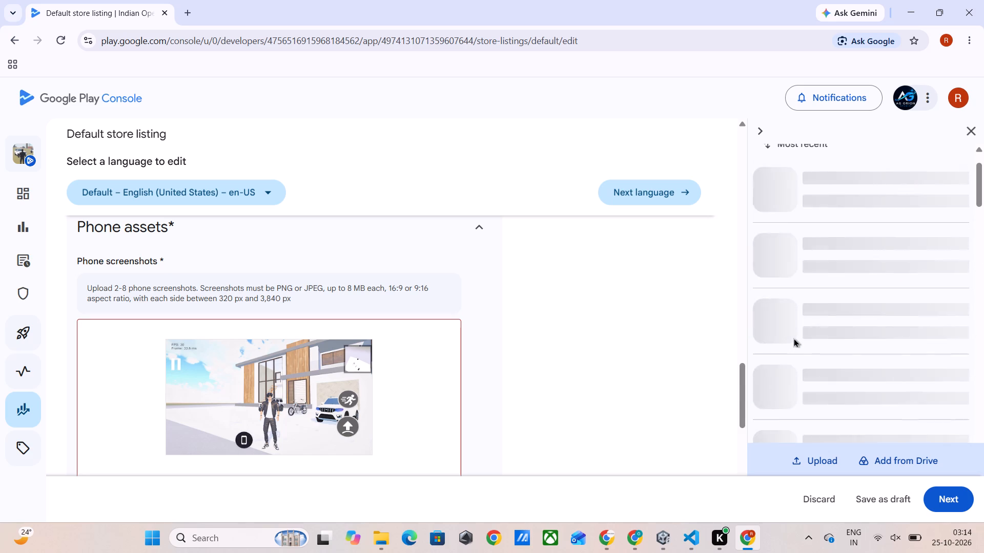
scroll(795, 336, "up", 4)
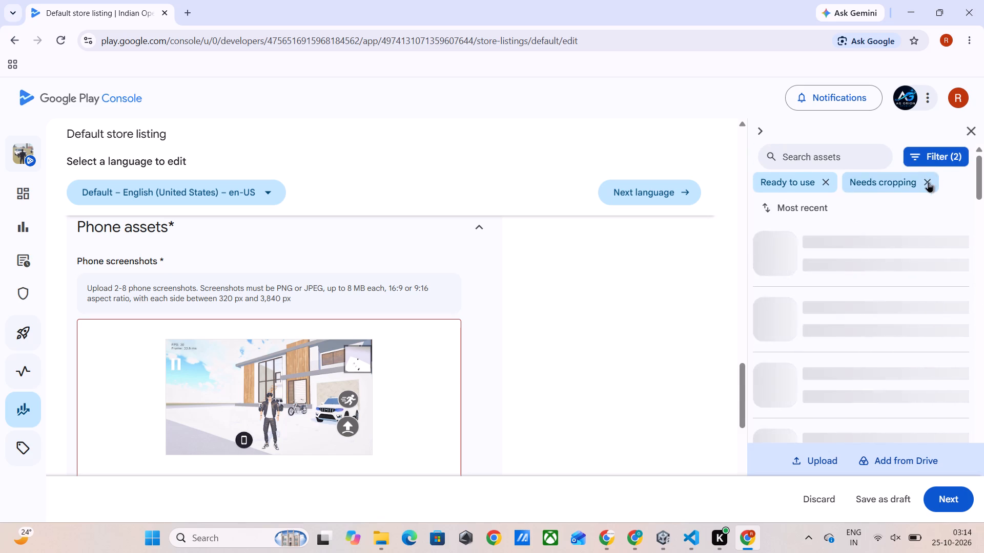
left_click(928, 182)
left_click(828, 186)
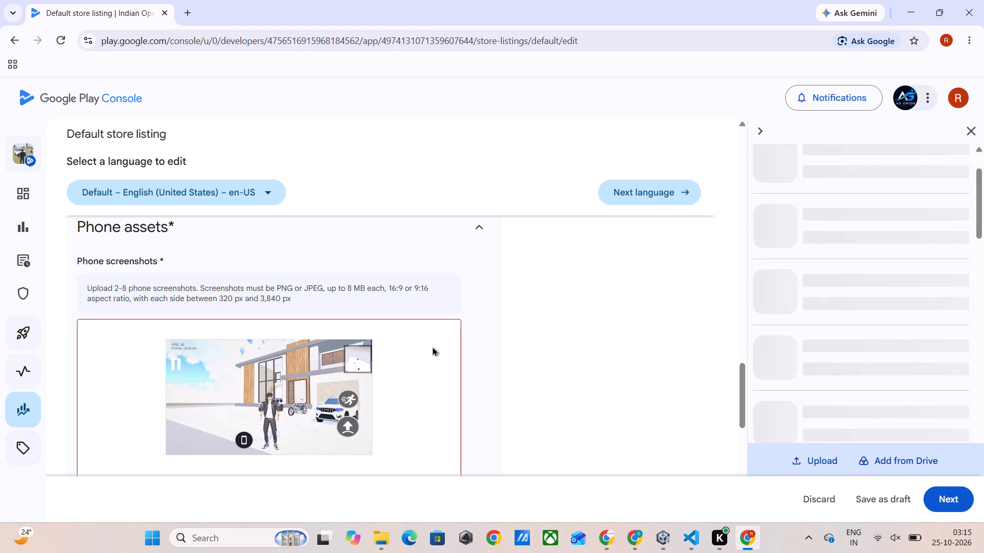
Examine the unfiltered asset list for the availability of the IMG_20261025 images, and close the asset library.
scroll(831, 331, "down", 4)
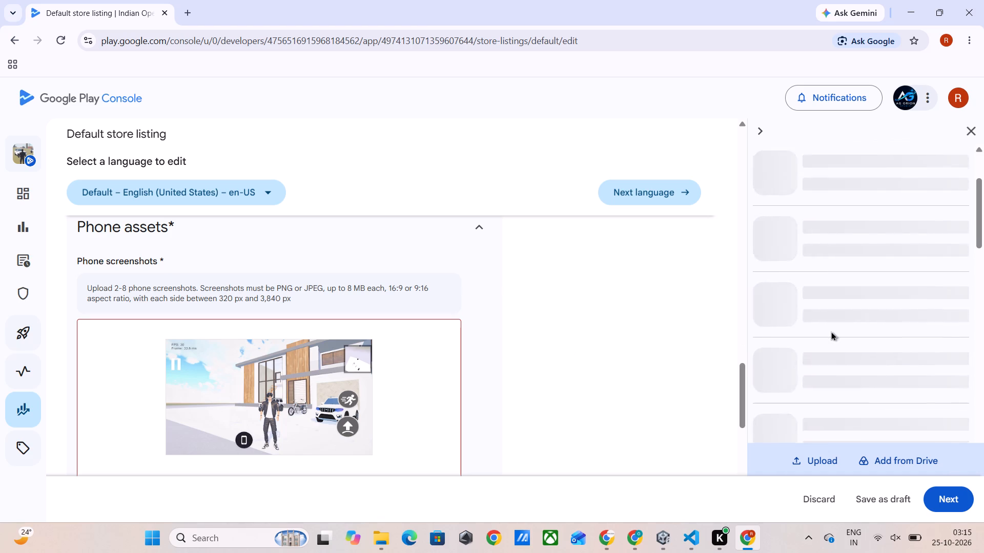
scroll(830, 331, "down", 4)
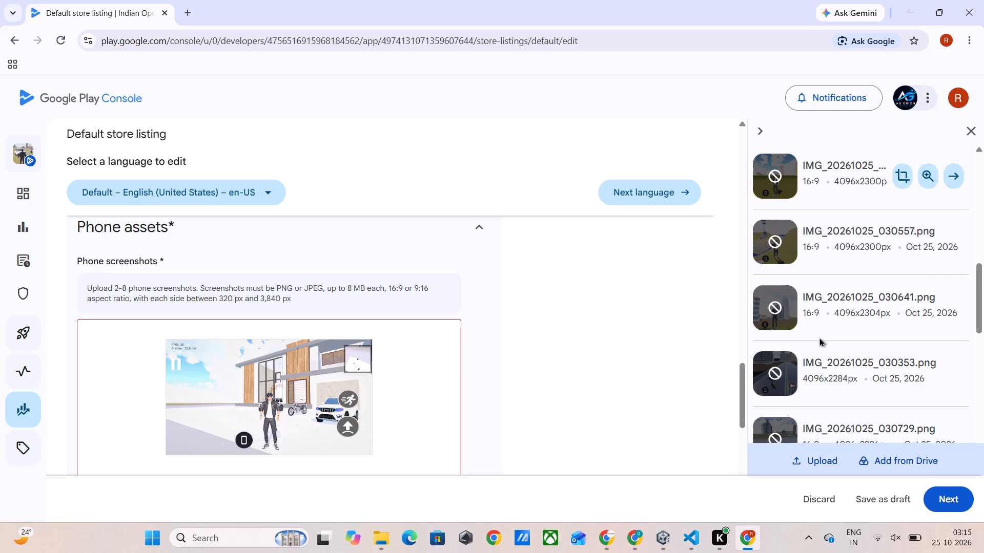
scroll(819, 337, "down", 3)
scroll(817, 329, "up", 10)
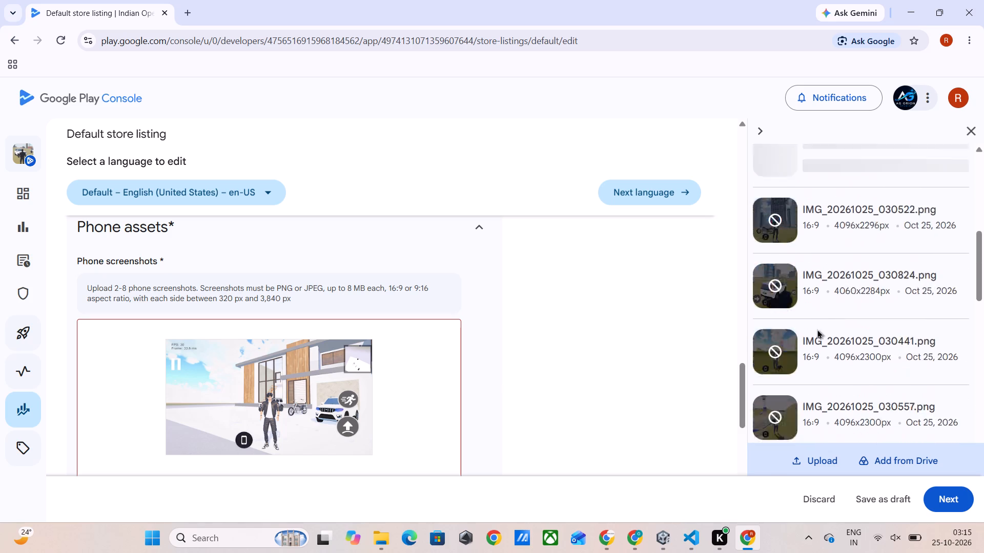
scroll(817, 329, "up", 6)
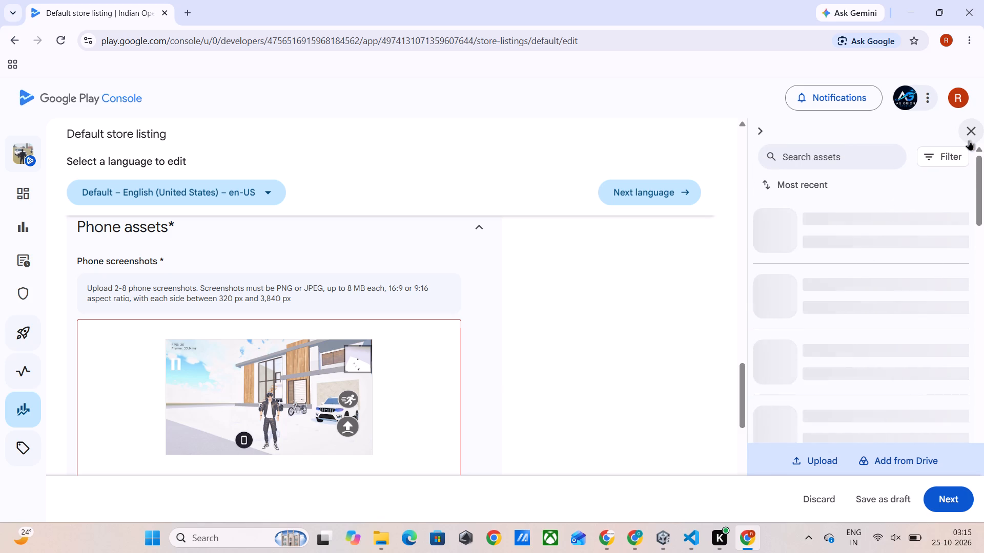
left_click(970, 138)
From the phone screenshots' asset library, crop IMG_20261025_030729.png to 16:9 Landscape and save it as a copy.
scroll(405, 378, "down", 2)
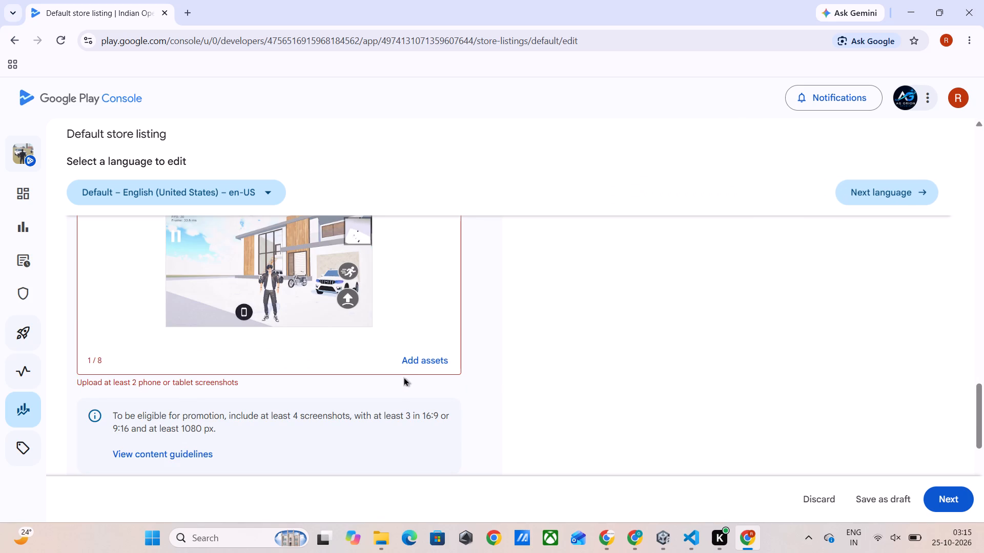
left_click(425, 353)
scroll(849, 253, "down", 2)
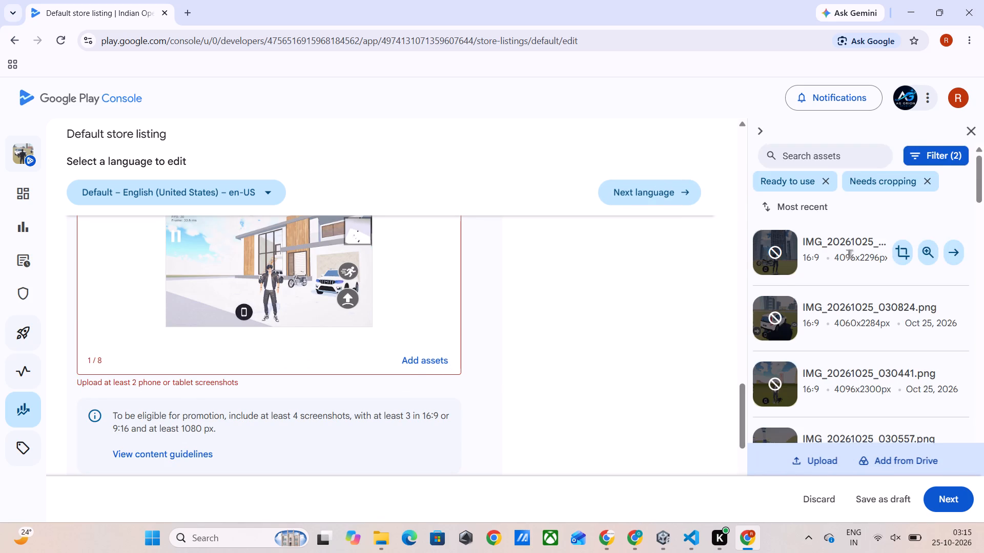
scroll(849, 253, "down", 3)
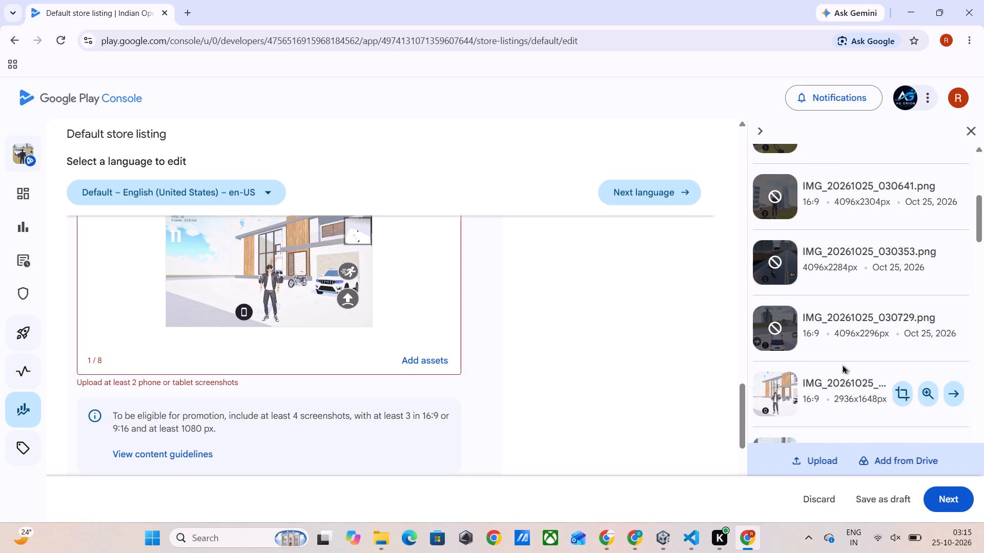
scroll(842, 366, "down", 1)
scroll(841, 357, "up", 1)
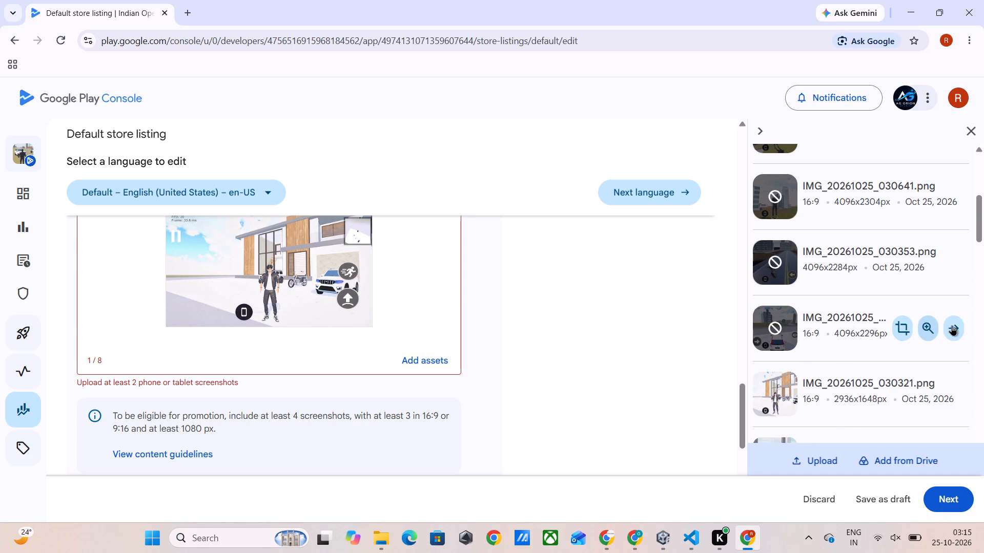
left_click(953, 325)
left_click(892, 453)
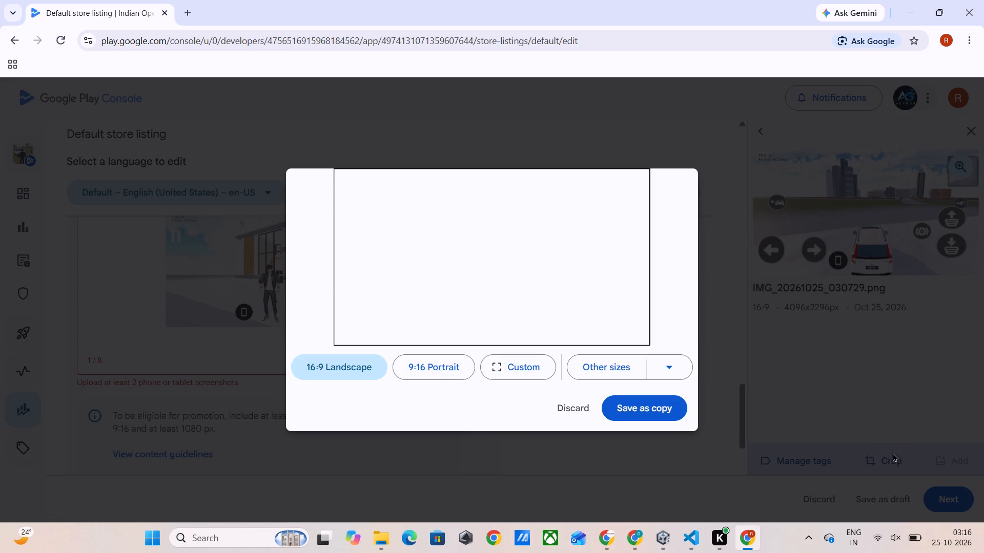
left_click(350, 372)
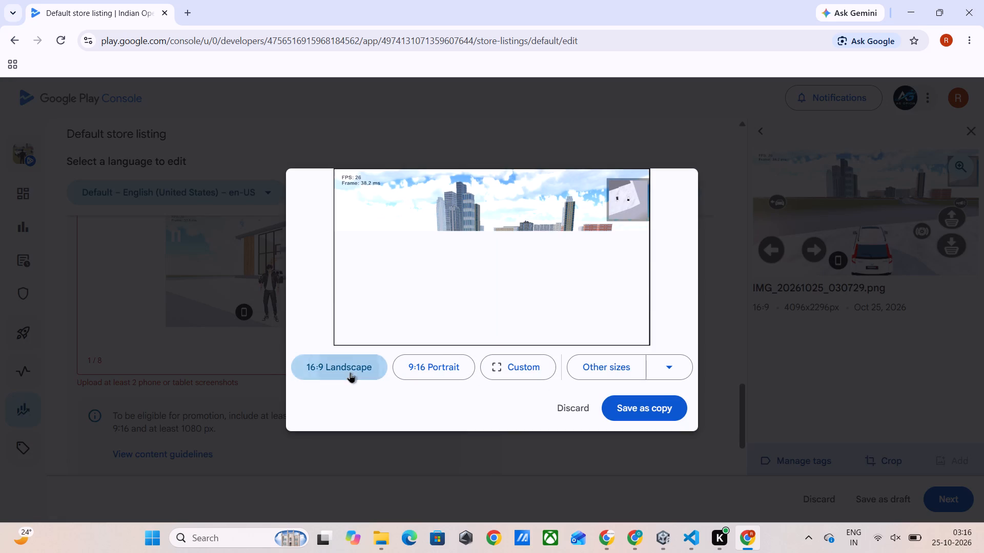
scroll(500, 286, "down", 2)
scroll(500, 286, "up", 2)
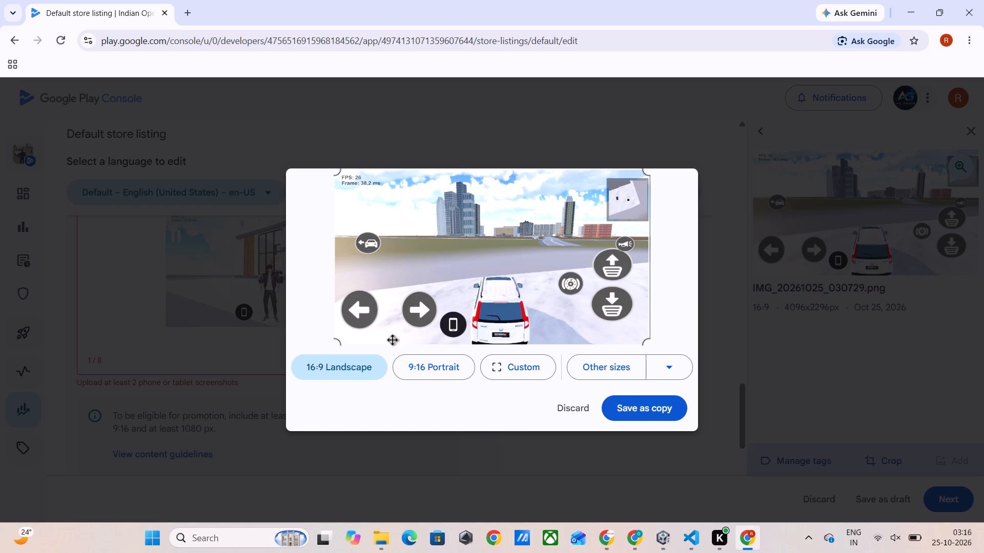
left_click(667, 373)
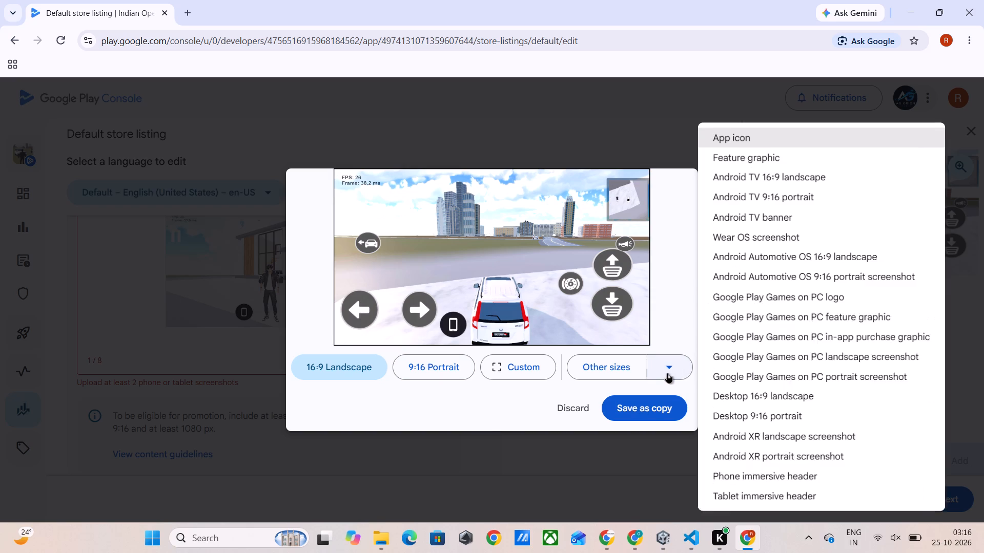
left_click(516, 394)
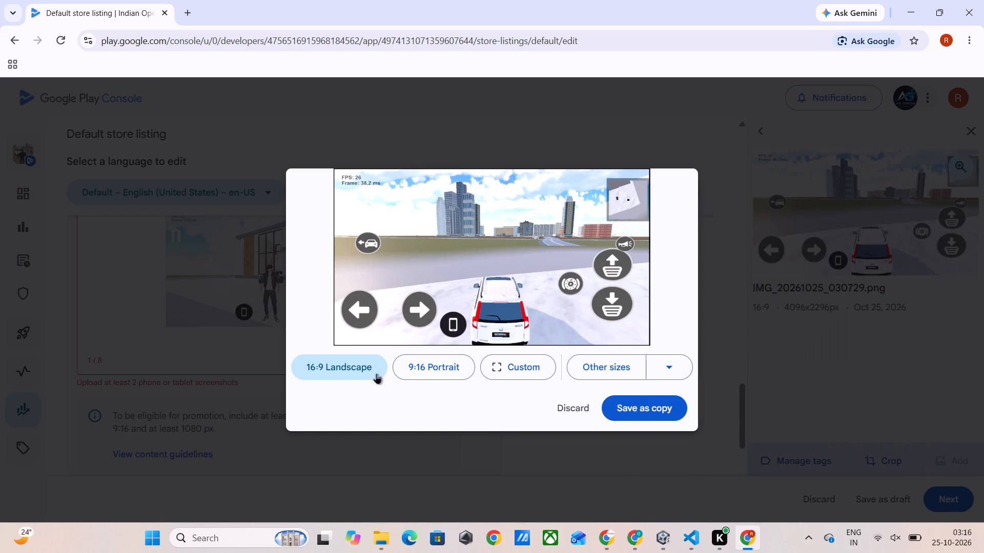
left_click(358, 364)
left_click(661, 406)
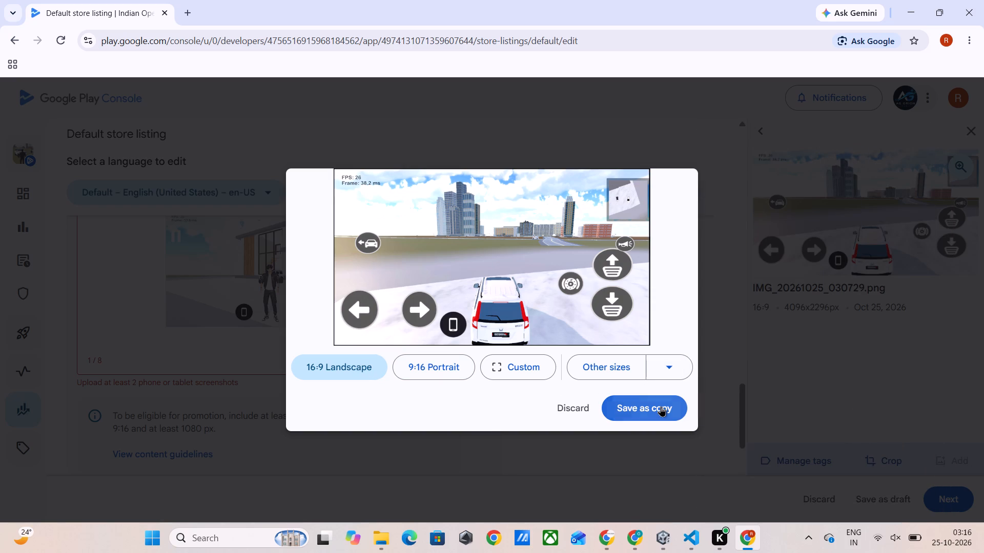
Examine the details of the cropped copy of IMG_20261025_030729.png and whether it can be added, and close the library.
scroll(857, 382, "up", 1)
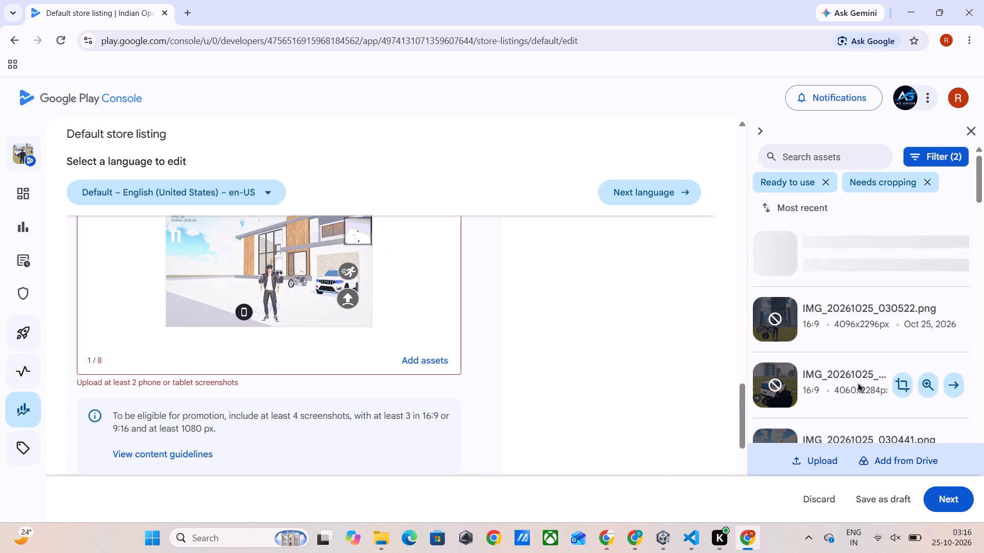
scroll(857, 382, "up", 1)
scroll(489, 434, "up", 1)
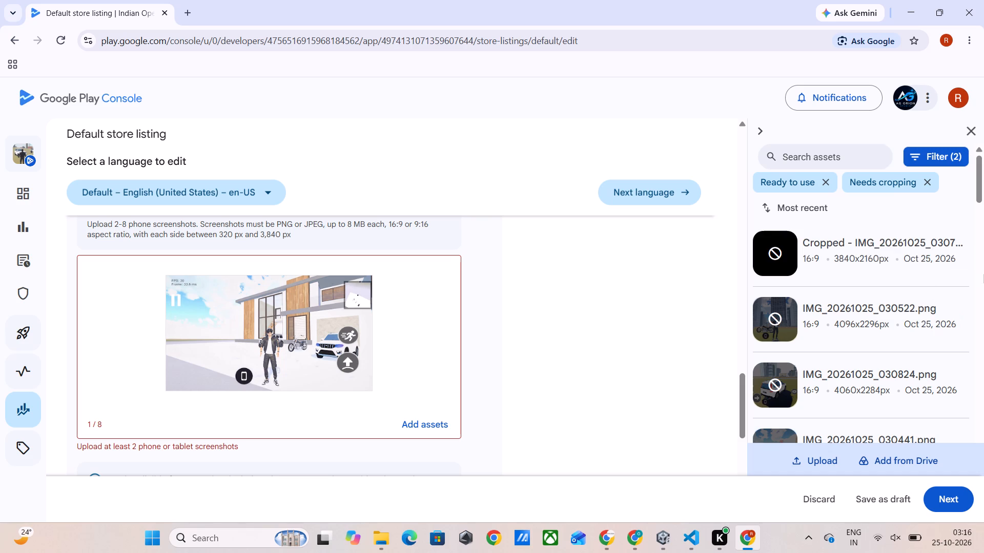
left_click(952, 258)
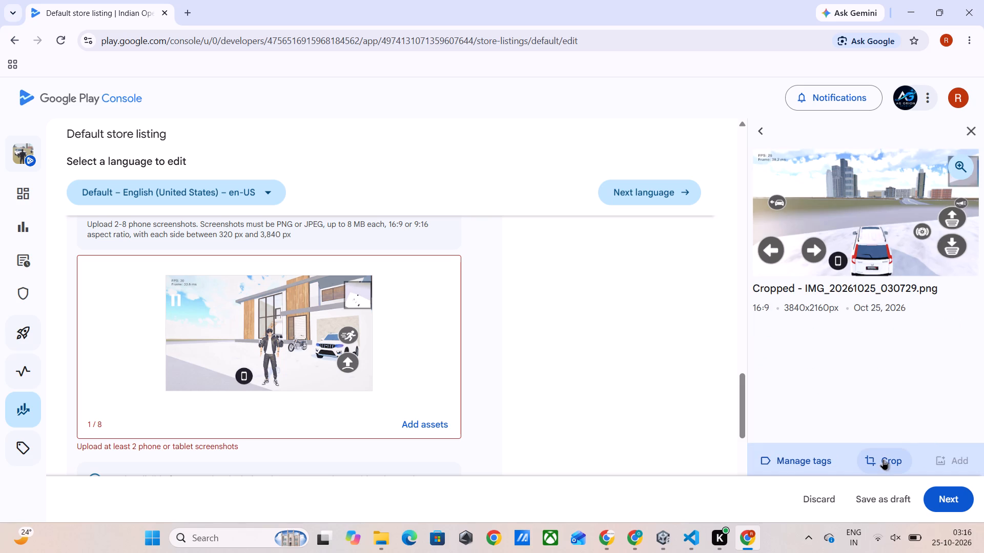
left_click(977, 131)
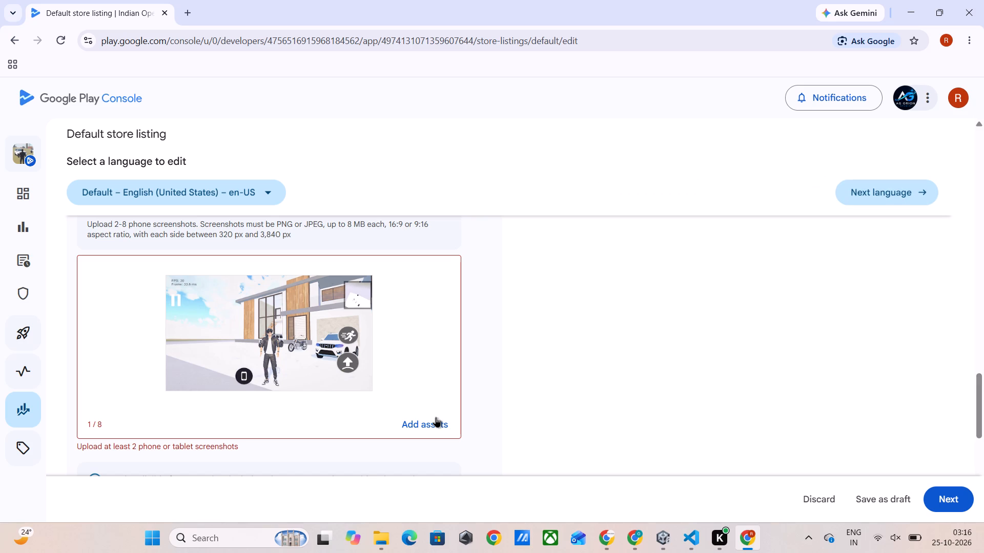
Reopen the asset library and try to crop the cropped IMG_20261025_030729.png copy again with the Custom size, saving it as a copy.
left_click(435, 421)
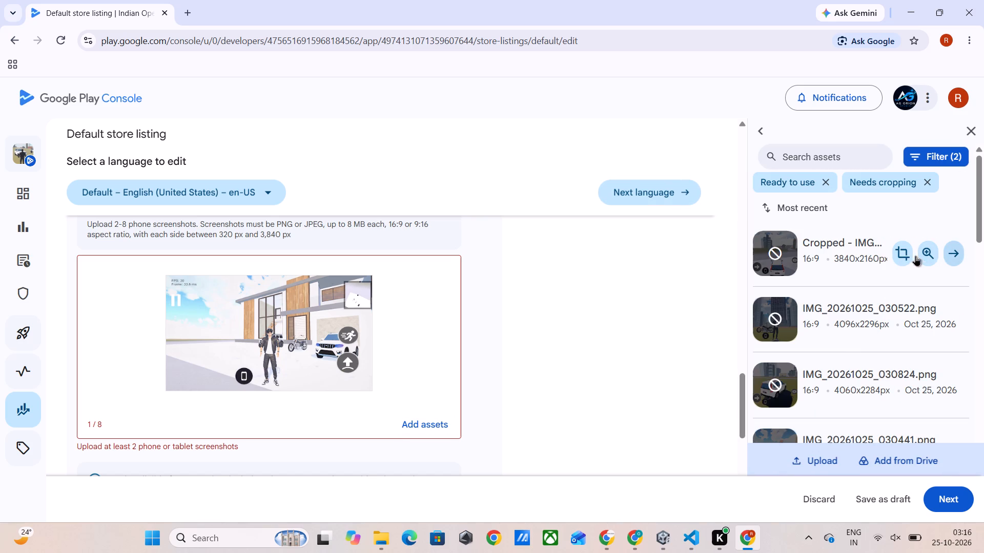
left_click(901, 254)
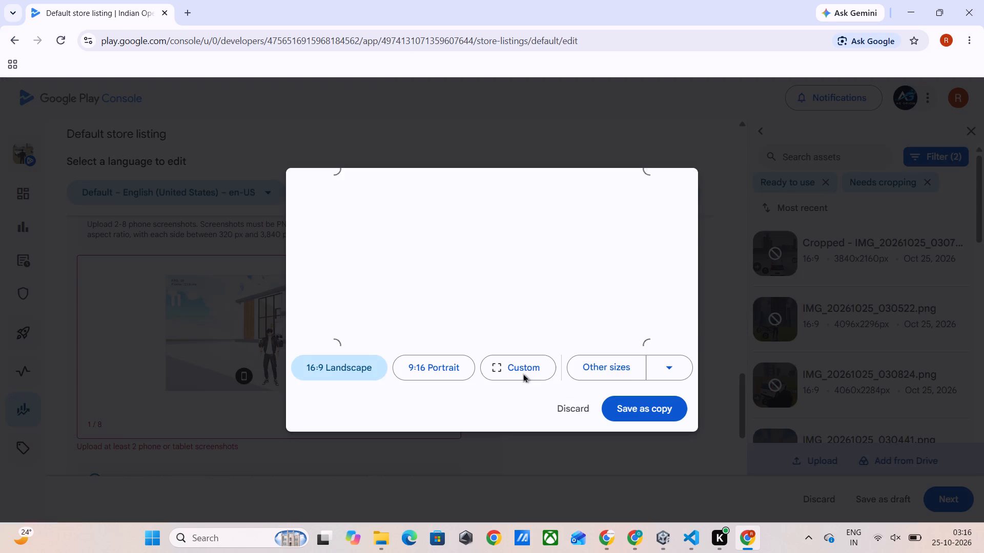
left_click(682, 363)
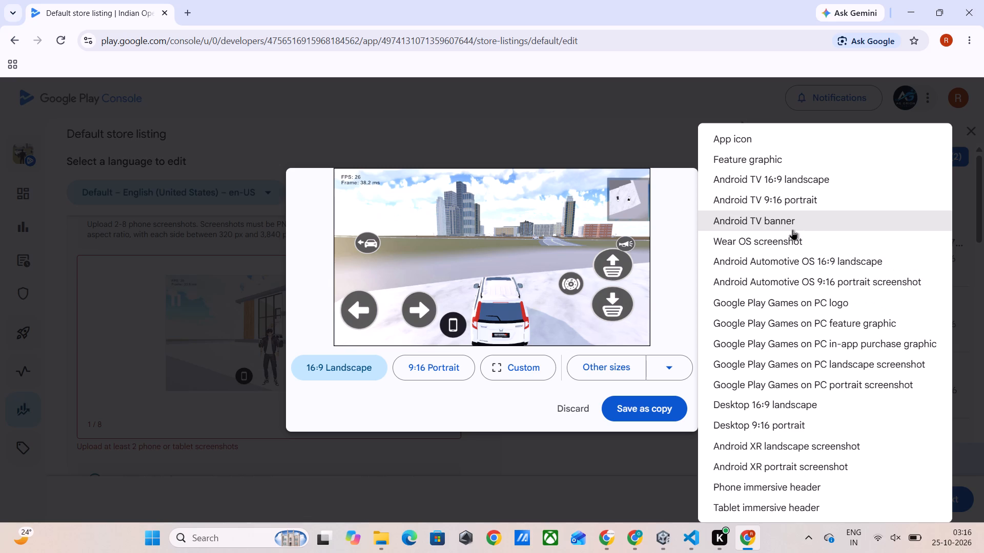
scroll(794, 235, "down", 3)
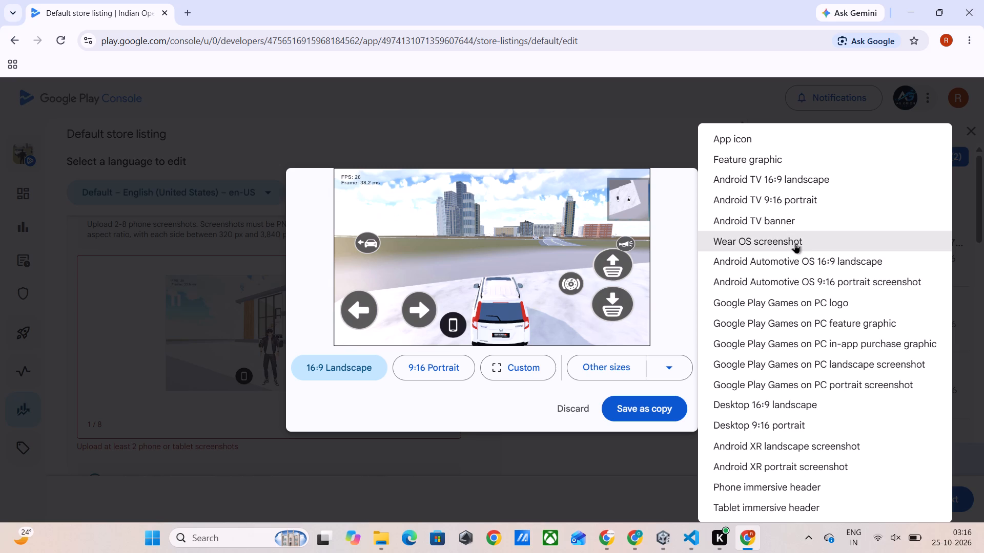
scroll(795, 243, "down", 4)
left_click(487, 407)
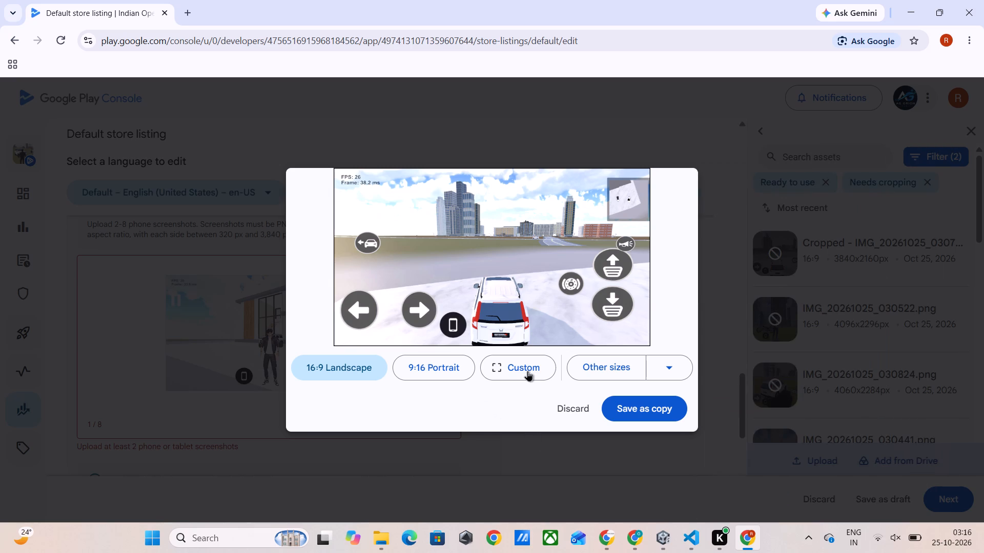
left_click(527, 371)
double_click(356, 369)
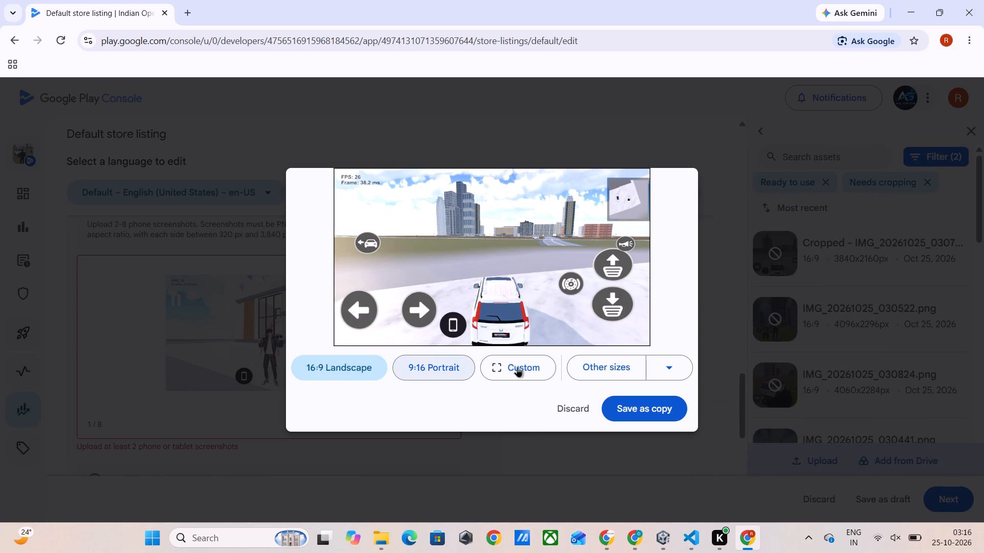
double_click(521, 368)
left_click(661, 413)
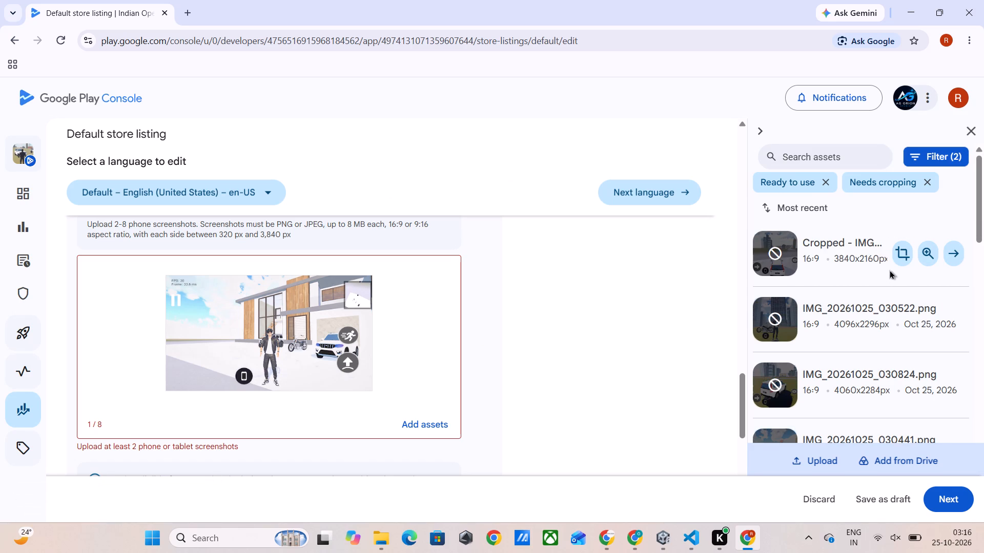
Check the details of the cropped IMG_20261025_030729.png and return to the asset list.
left_click(954, 251)
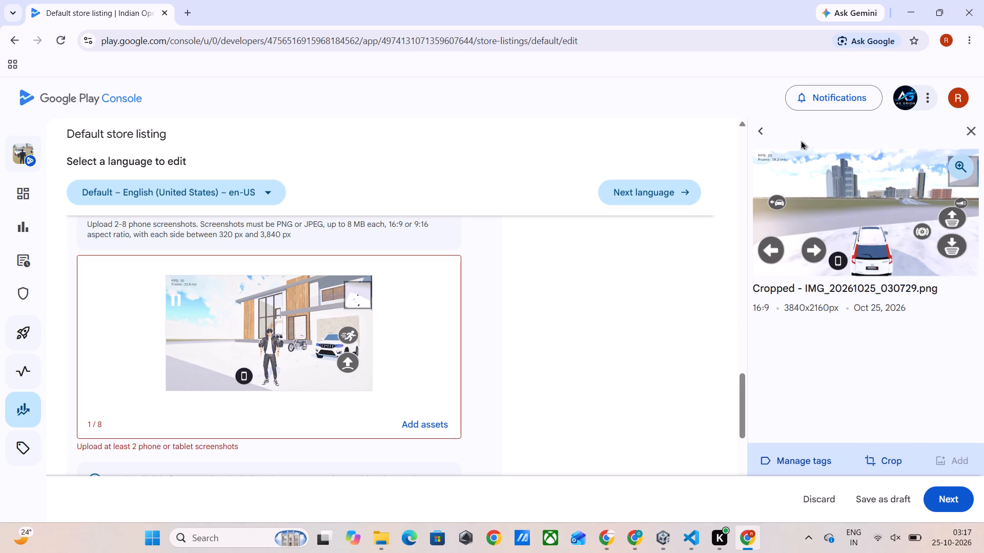
left_click(757, 135)
Crop IMG_20261025_030353.png from the asset library to 16:9 Landscape and save it as a copy.
scroll(850, 326, "down", 8)
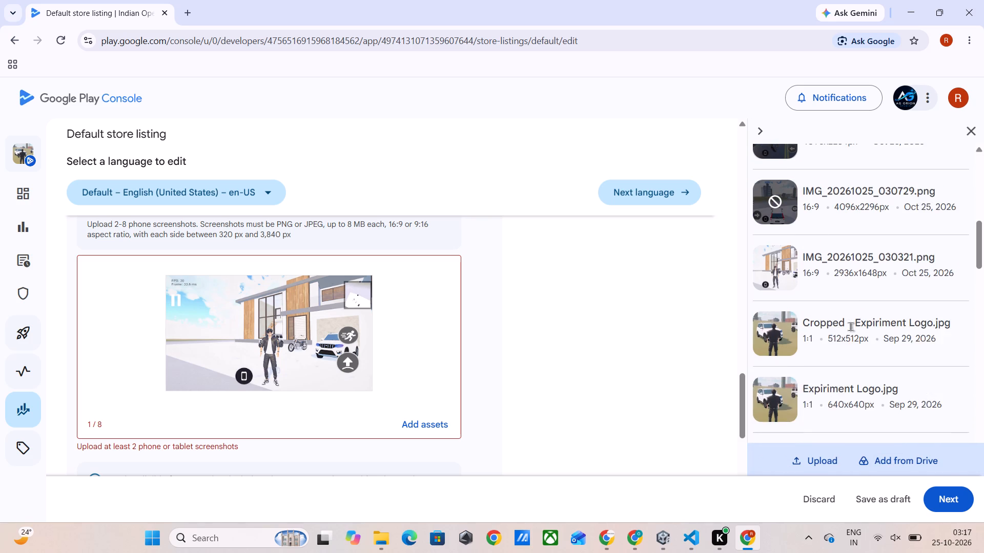
scroll(850, 326, "up", 1)
scroll(891, 252, "up", 1)
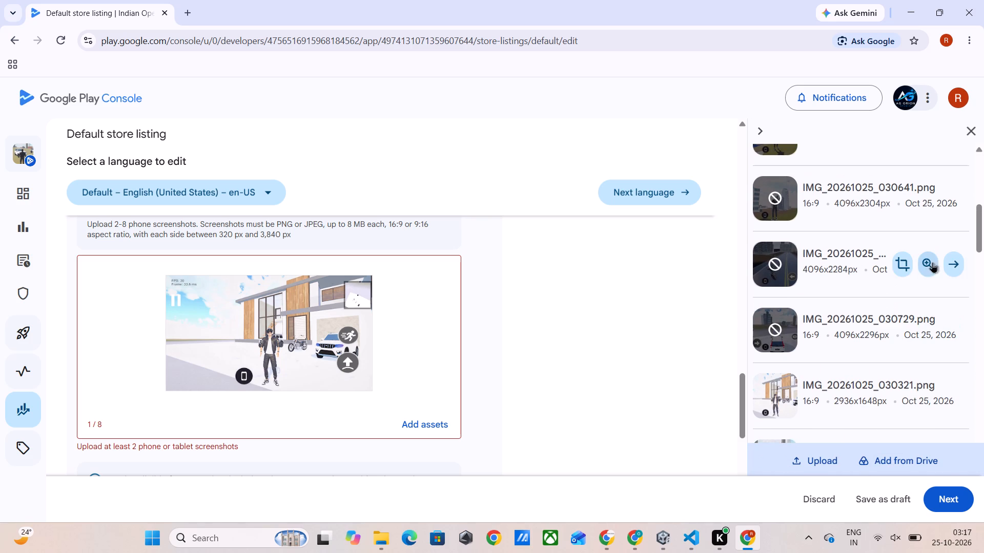
left_click(946, 263)
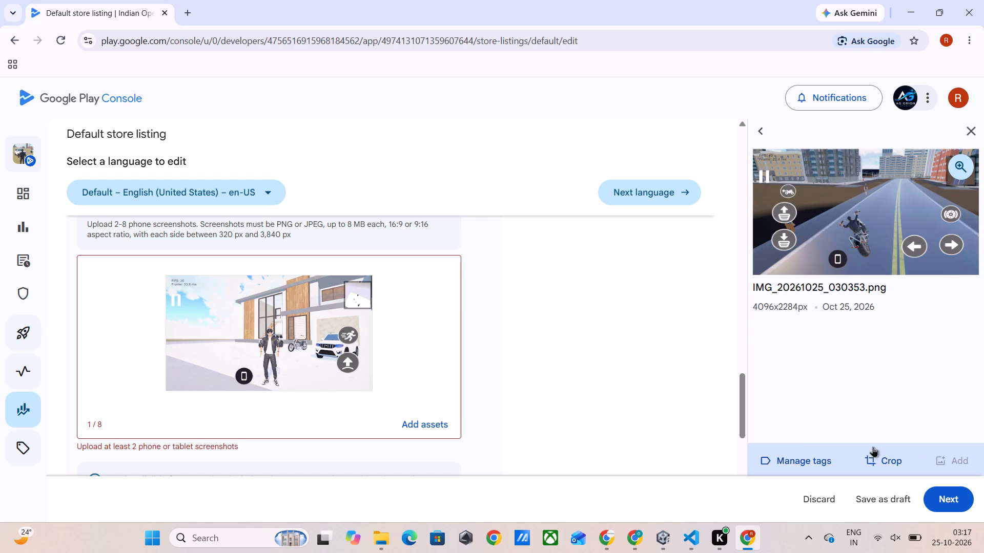
left_click(873, 448)
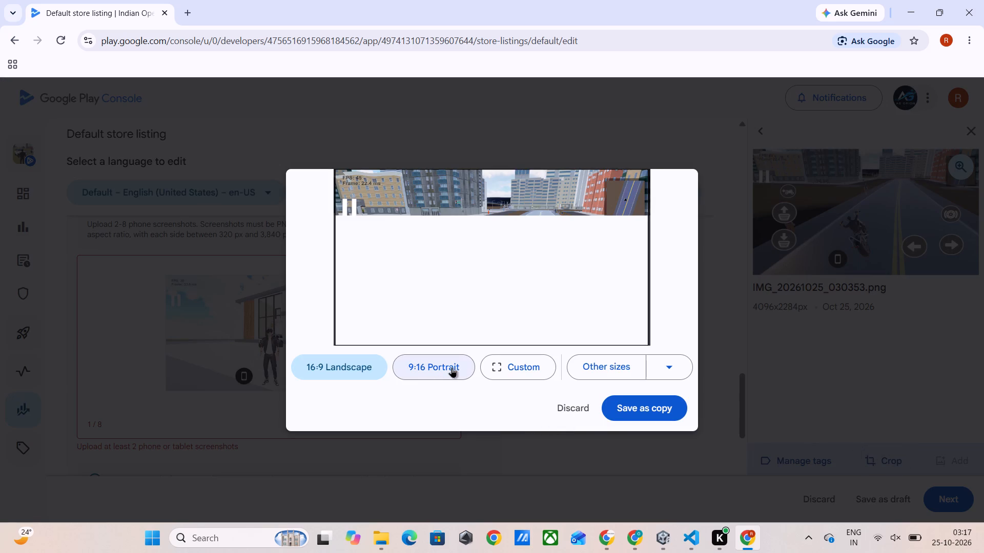
scroll(487, 304, "down", 1)
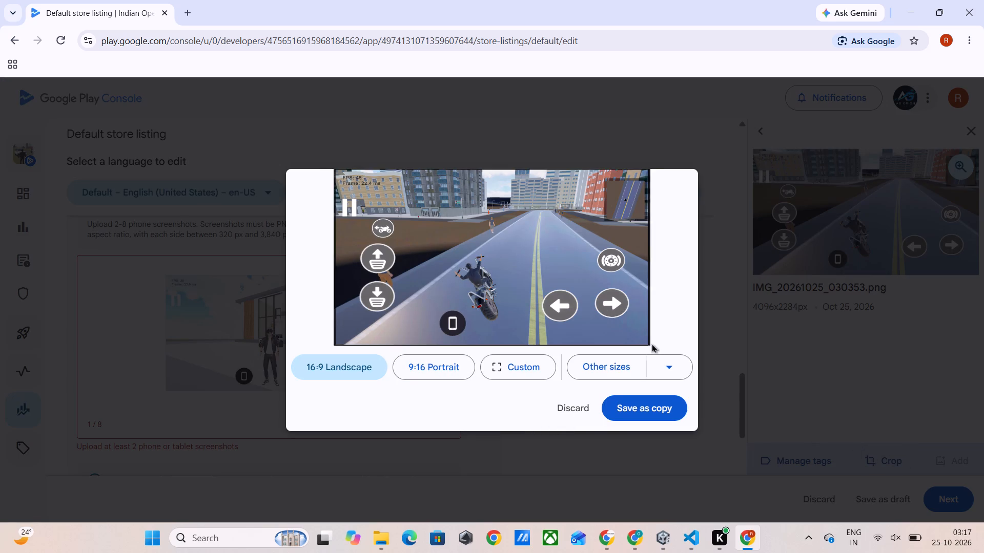
left_click_drag(646, 344, 671, 355)
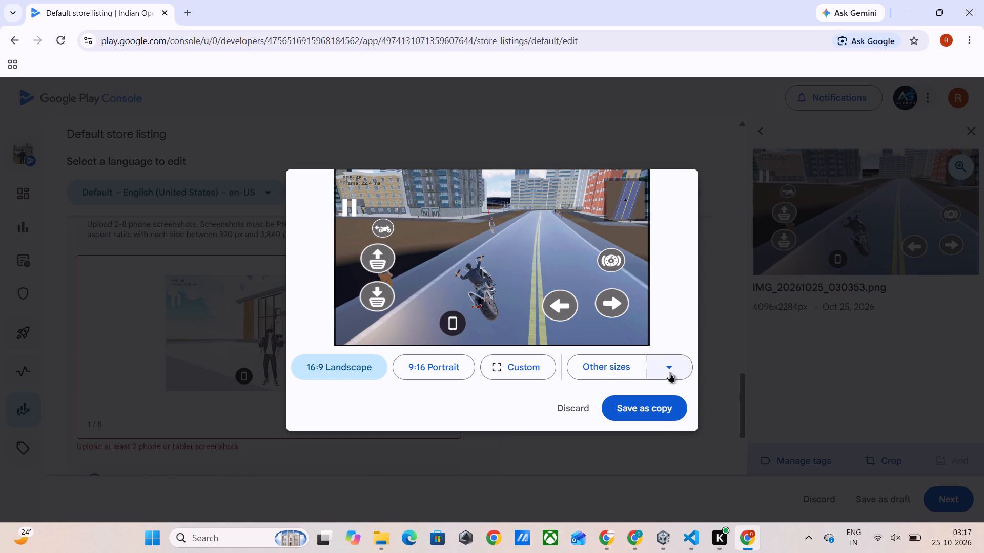
left_click(670, 372)
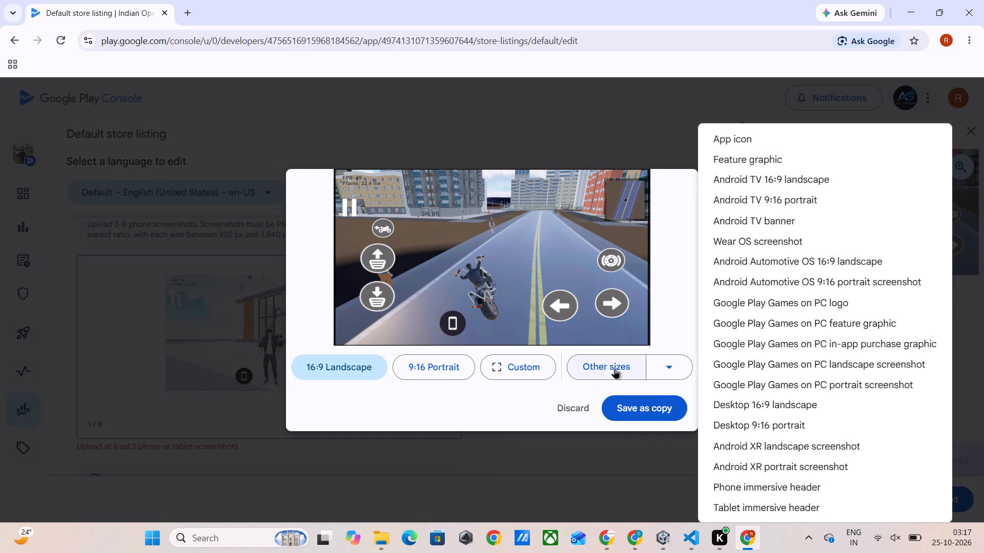
left_click(614, 368)
left_click(614, 368)
left_click(614, 368)
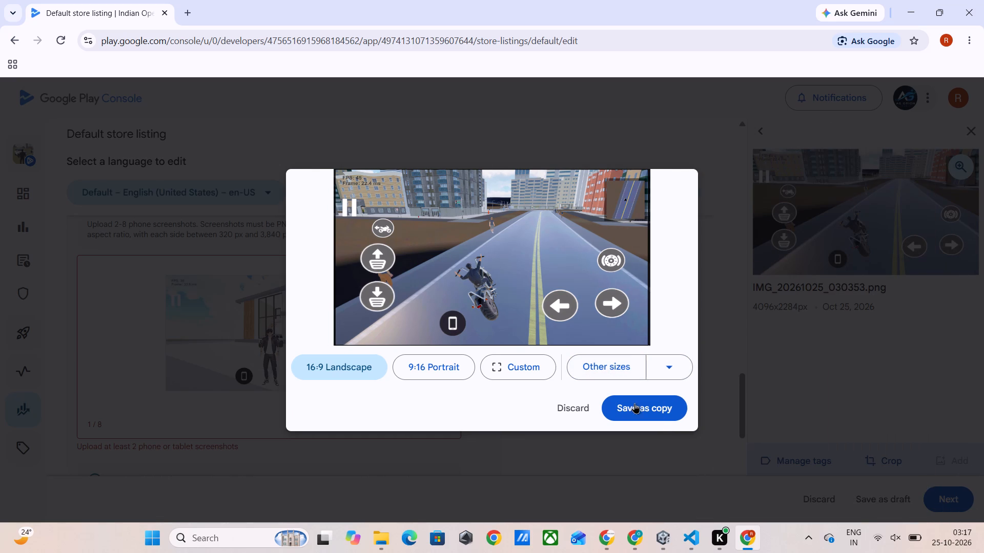
left_click(635, 403)
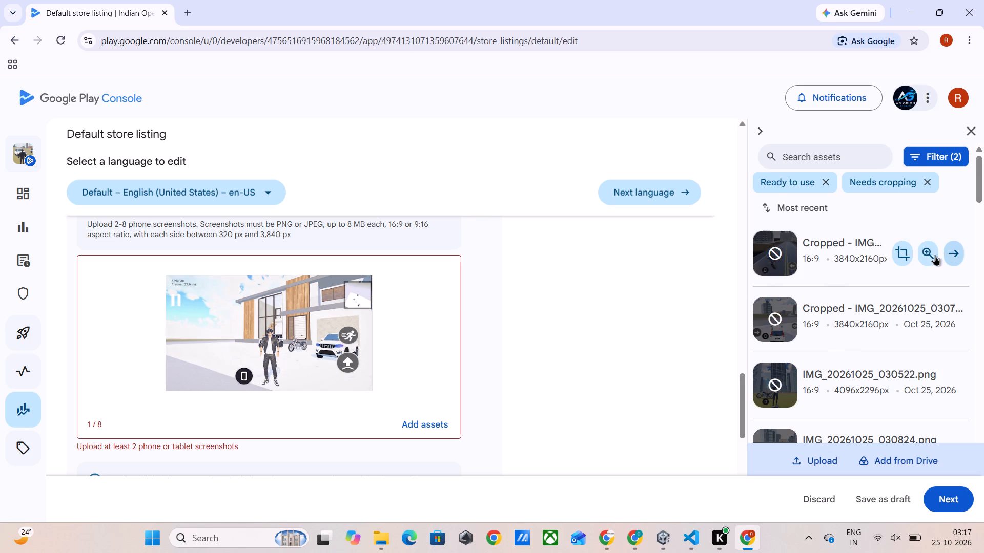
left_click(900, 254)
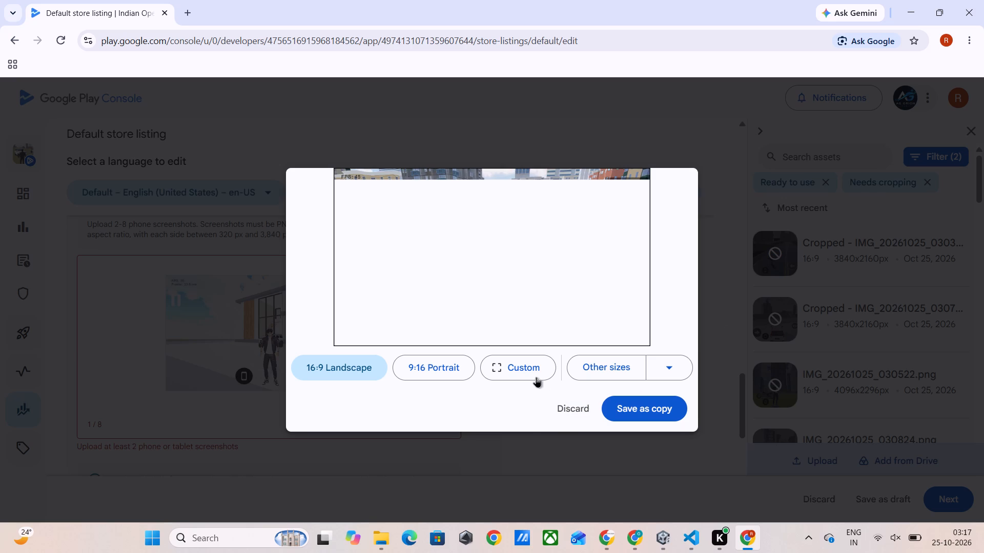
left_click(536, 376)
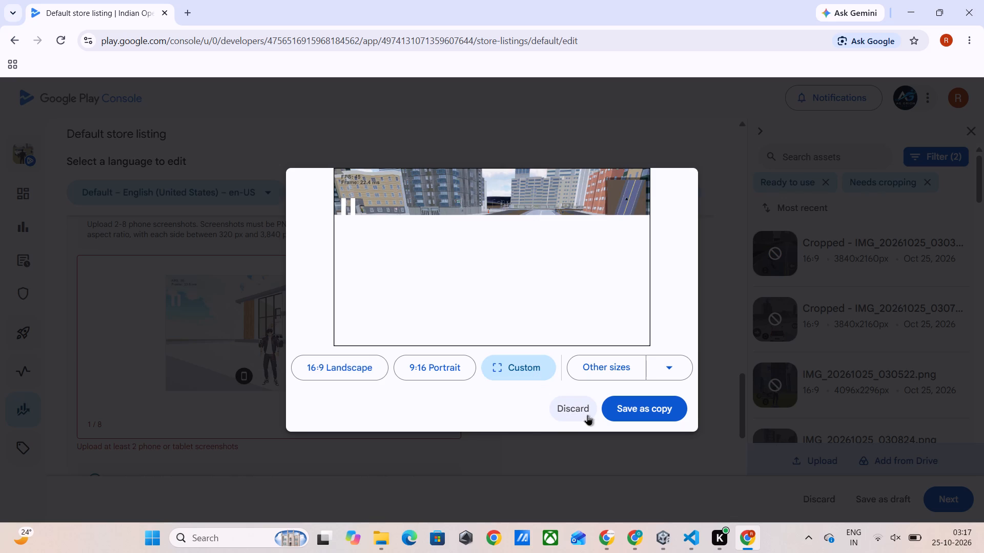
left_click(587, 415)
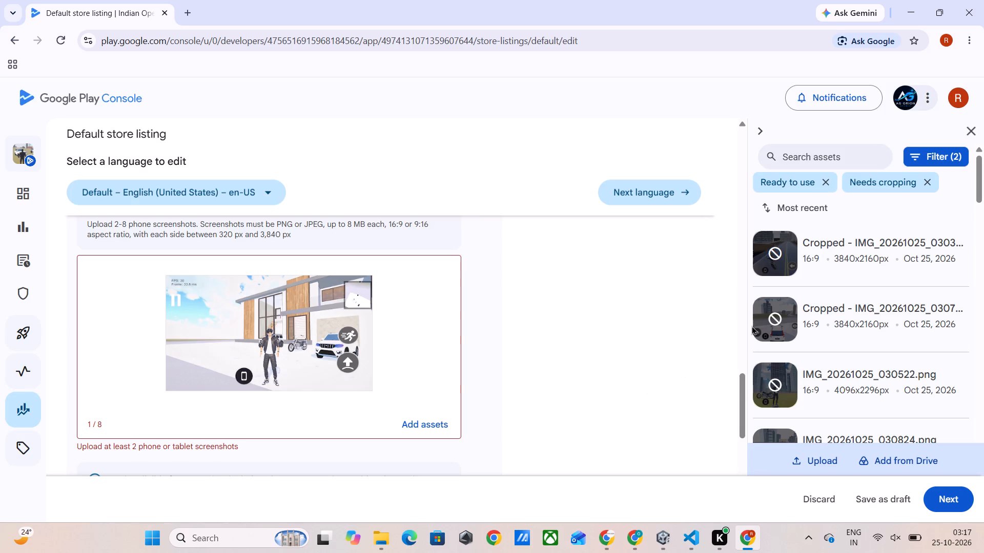
Examine the asset library's images, comparing the pixel dimensions and usability of the new screenshots with IMG_20261025_030321.png.
scroll(808, 312, "down", 9)
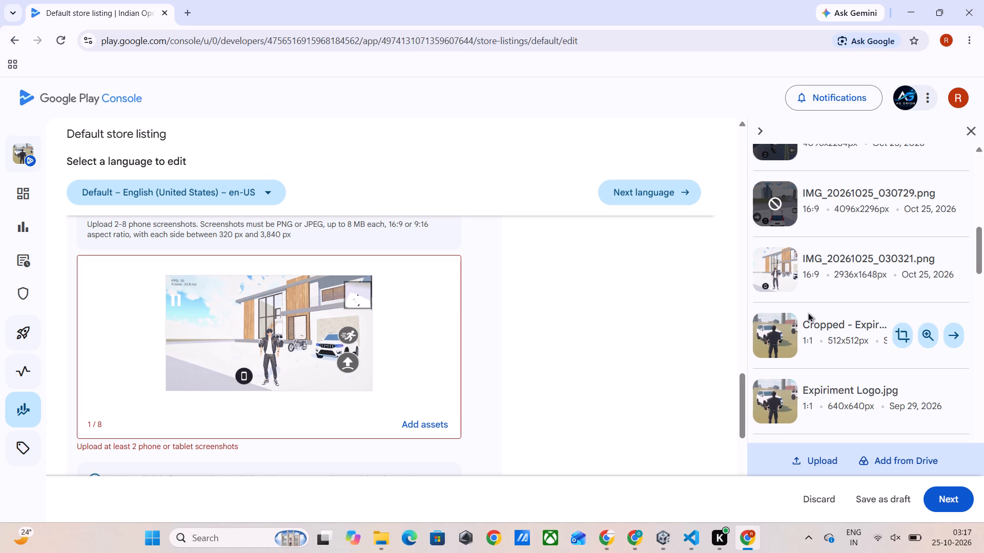
scroll(808, 312, "down", 1)
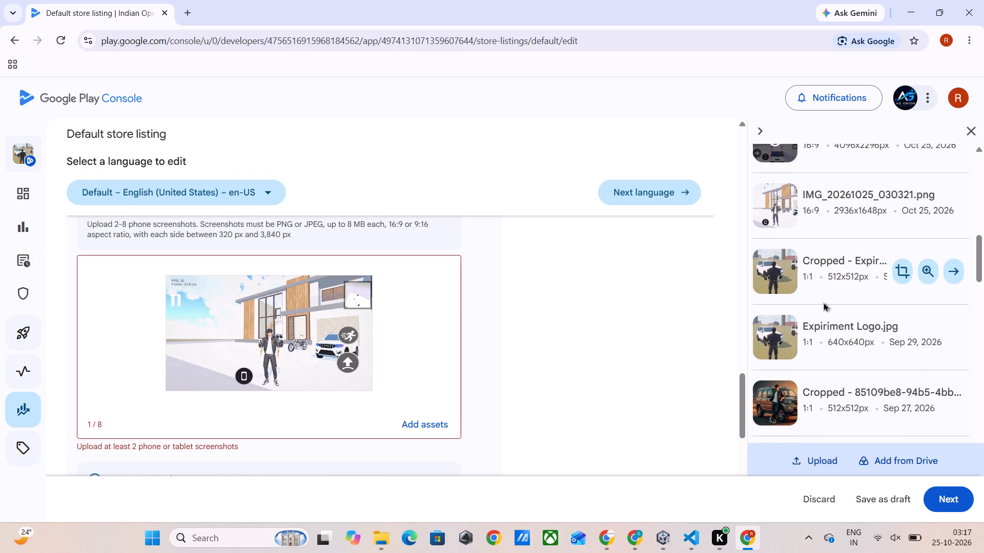
scroll(823, 302, "up", 3)
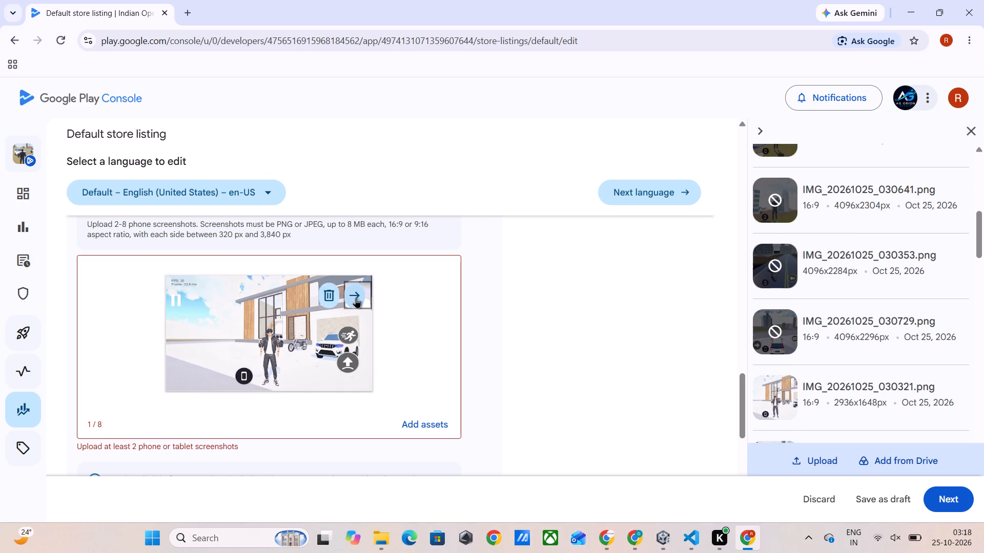
scroll(840, 310, "down", 1)
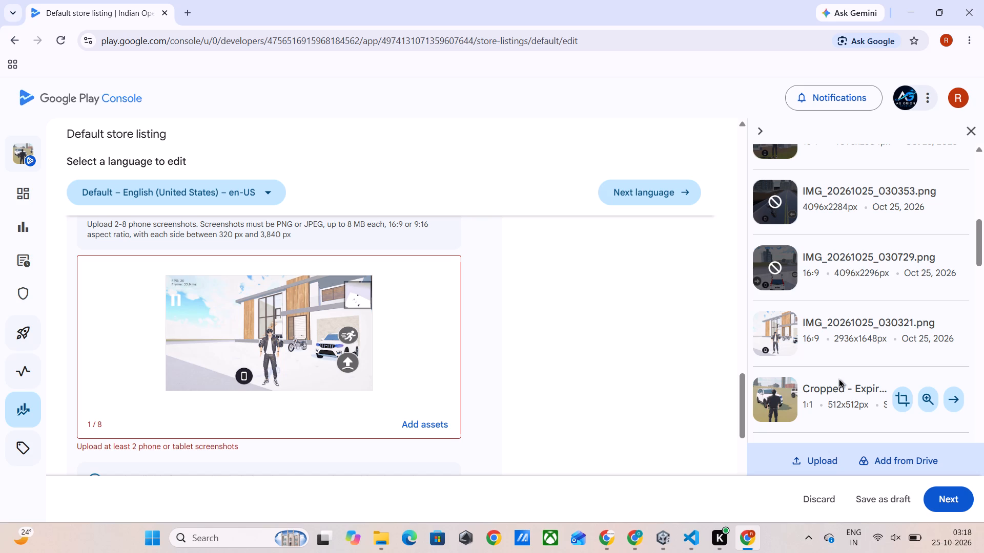
scroll(838, 357, "up", 1)
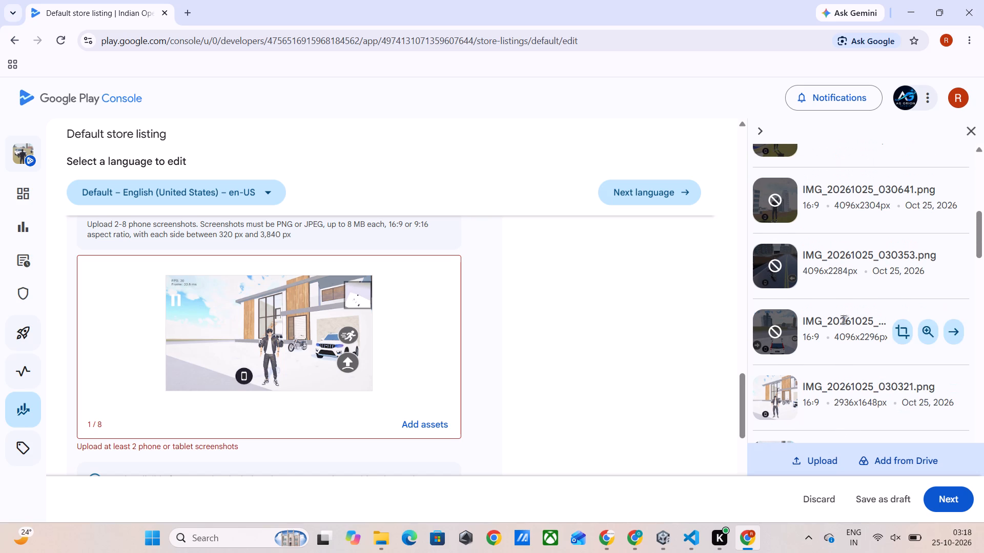
scroll(844, 319, "up", 5)
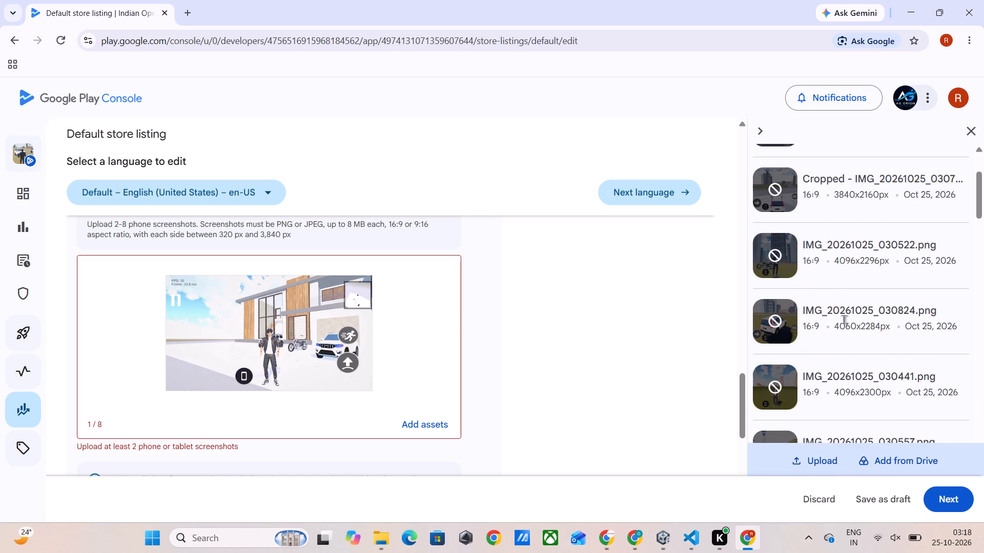
scroll(844, 319, "down", 6)
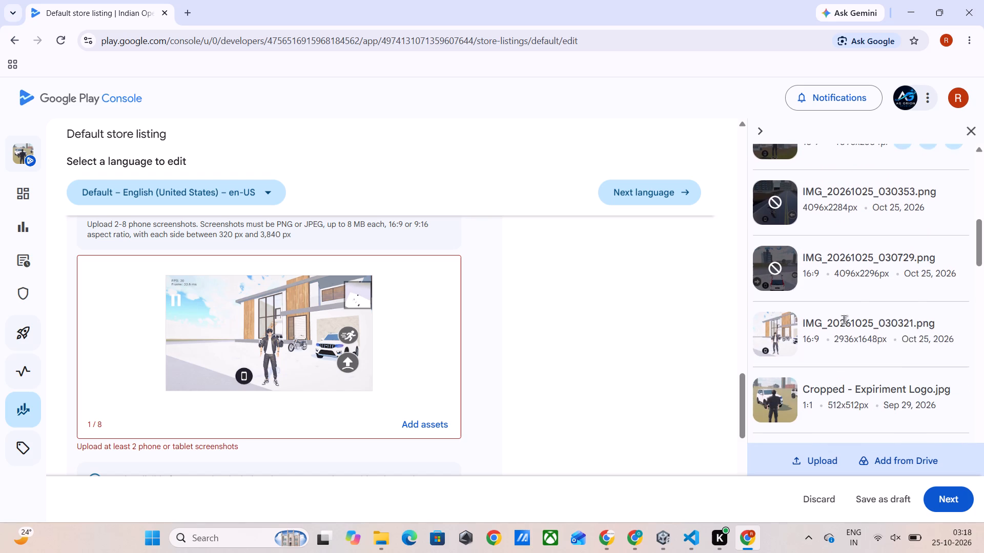
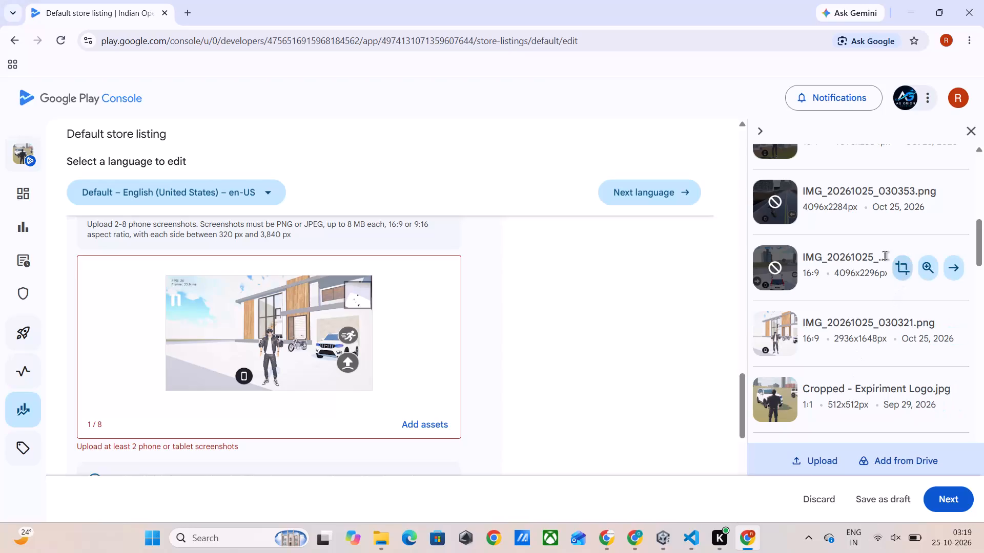
Examine the details of IMG_20261025_030729.png and the sizes and usability of the other images in the asset library.
left_click(952, 267)
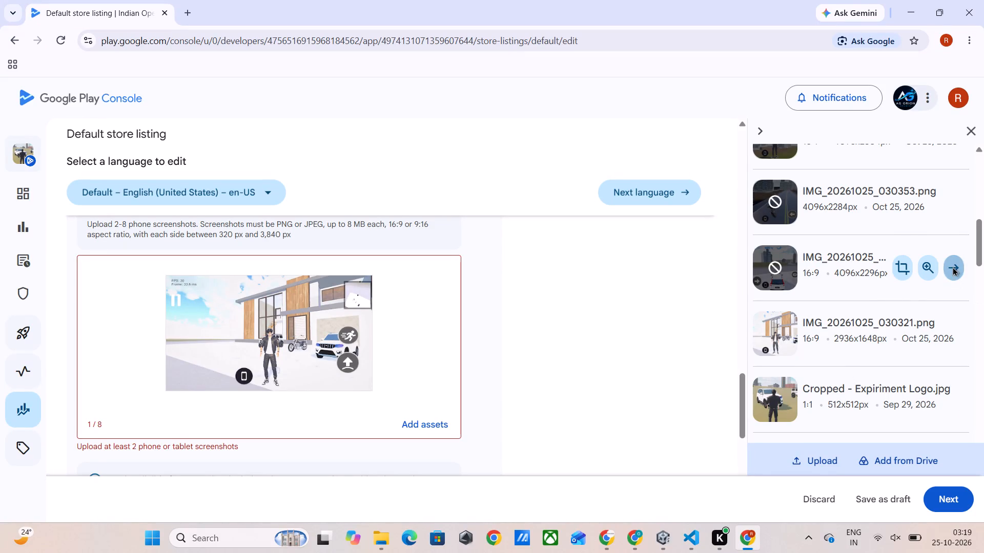
left_click(760, 134)
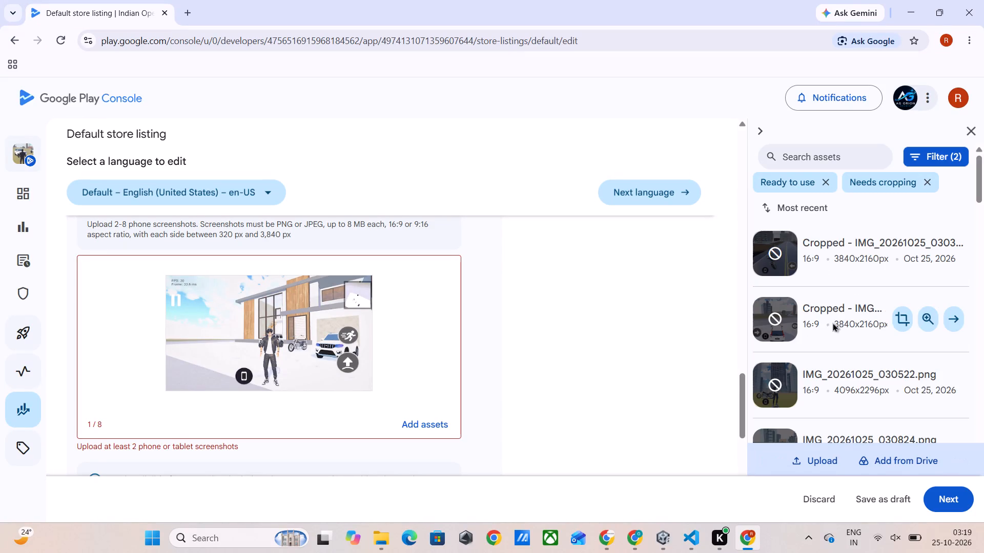
right_click(828, 380)
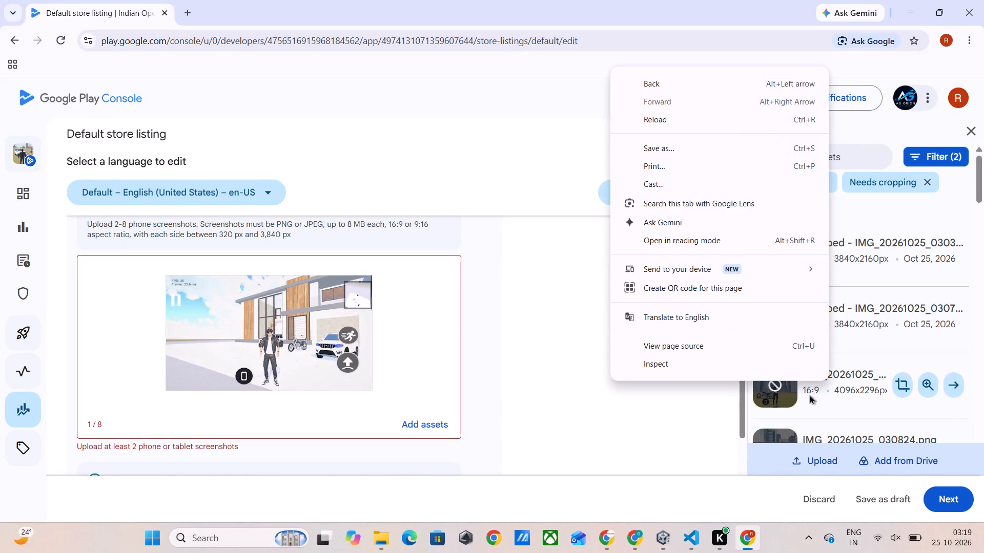
left_click(809, 395)
left_click(780, 388)
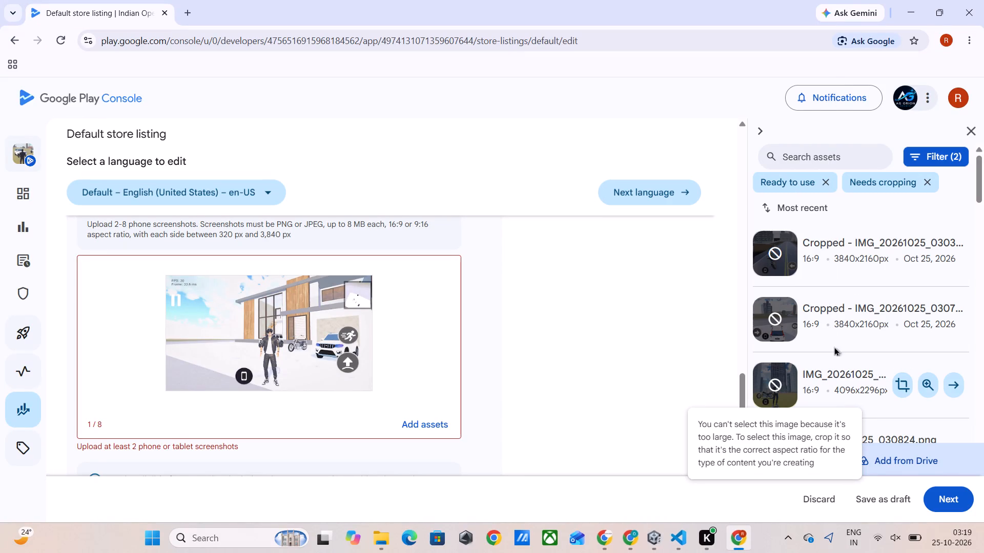
scroll(834, 327, "up", 7)
scroll(834, 320, "down", 5)
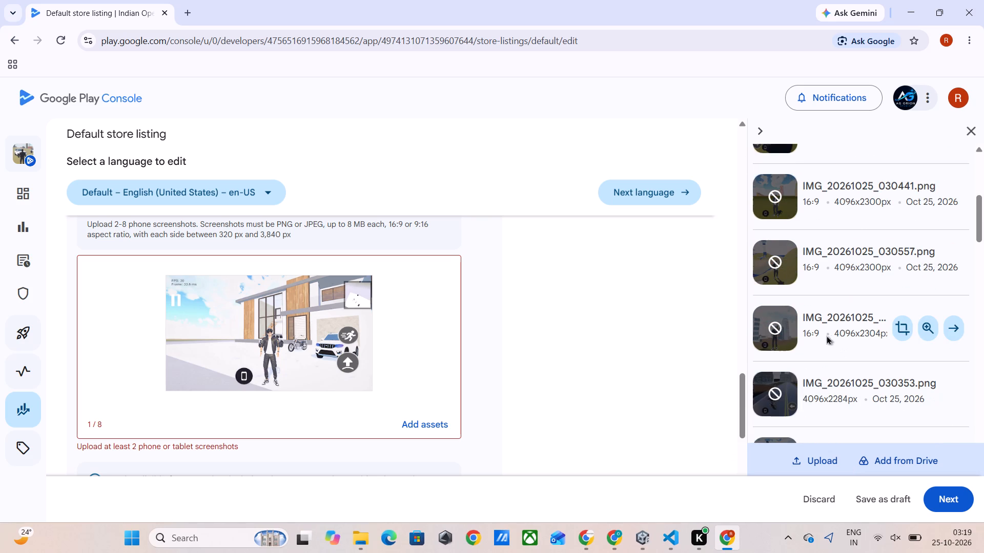
double_click(795, 339)
right_click(788, 339)
right_click(788, 339)
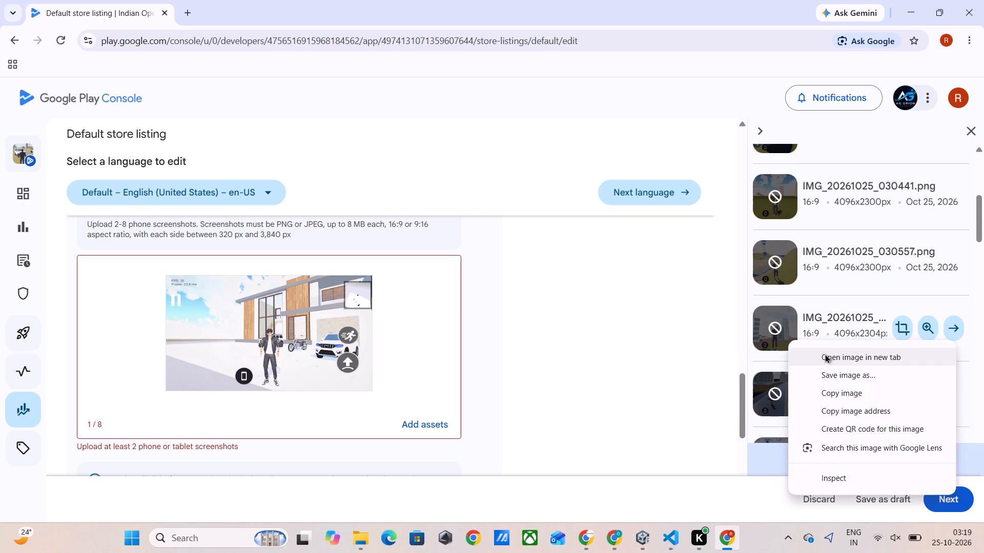
scroll(832, 301, "up", 3)
scroll(832, 301, "down", 9)
scroll(832, 301, "up", 3)
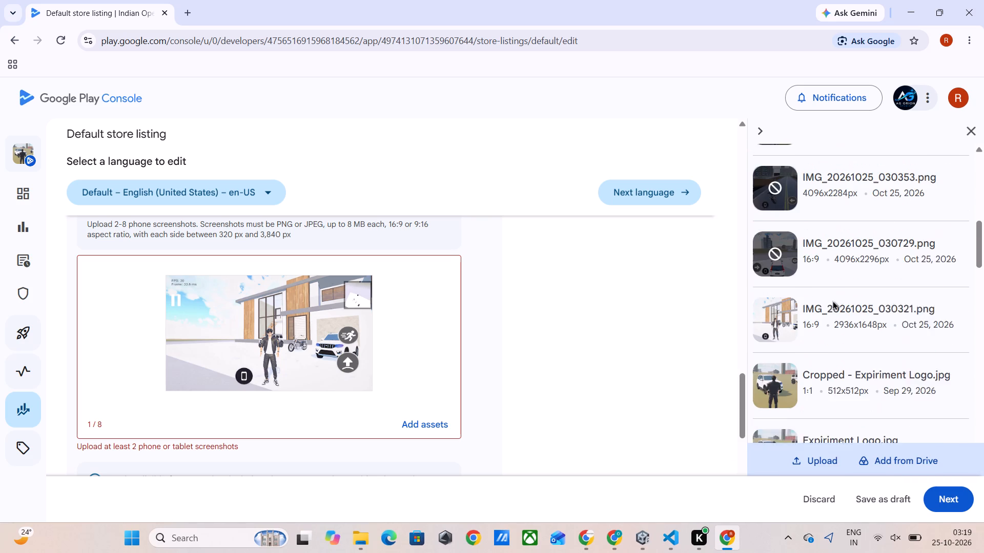
scroll(832, 301, "down", 2)
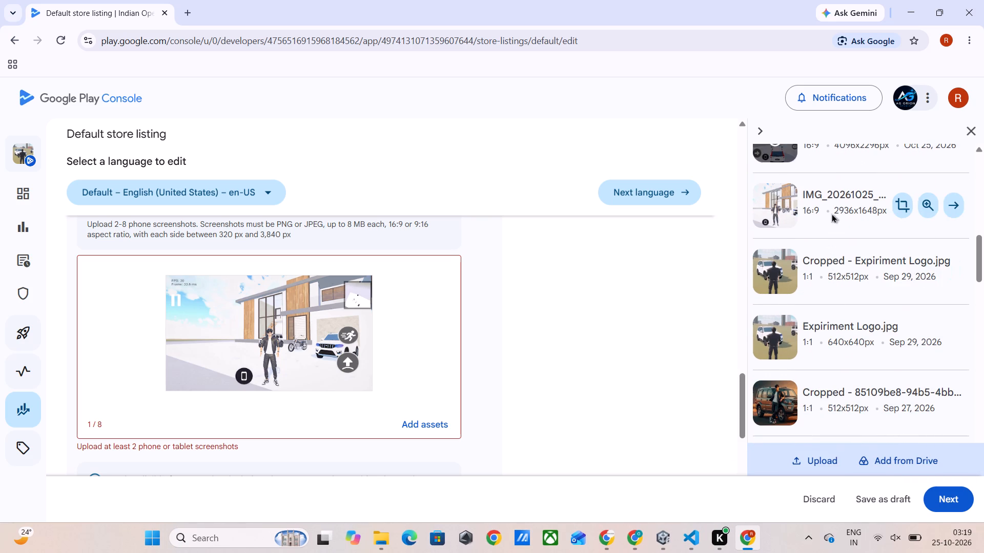
scroll(831, 214, "up", 1)
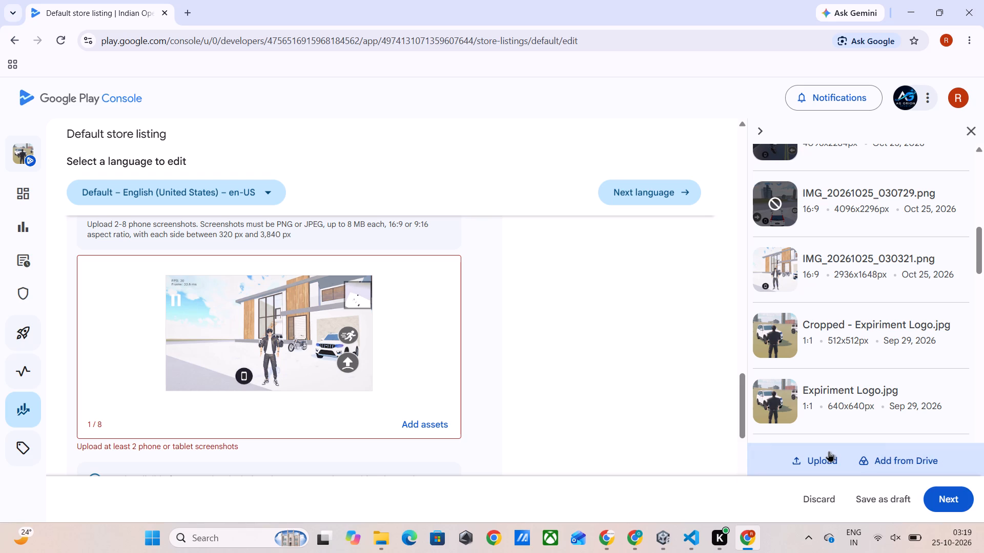
In File Explorer, copy IMG_20261025_031907.png from the iQOO Neo 10R phone's Aditya videos folder 2 into the computer's Aditya Videos folder.
left_click(381, 541)
scroll(33, 364, "down", 1)
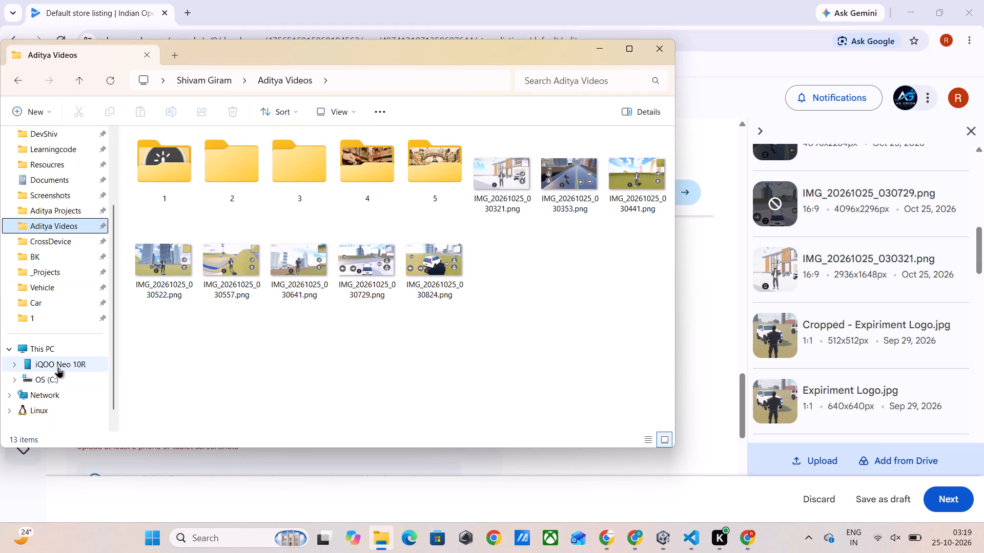
right_click(386, 546)
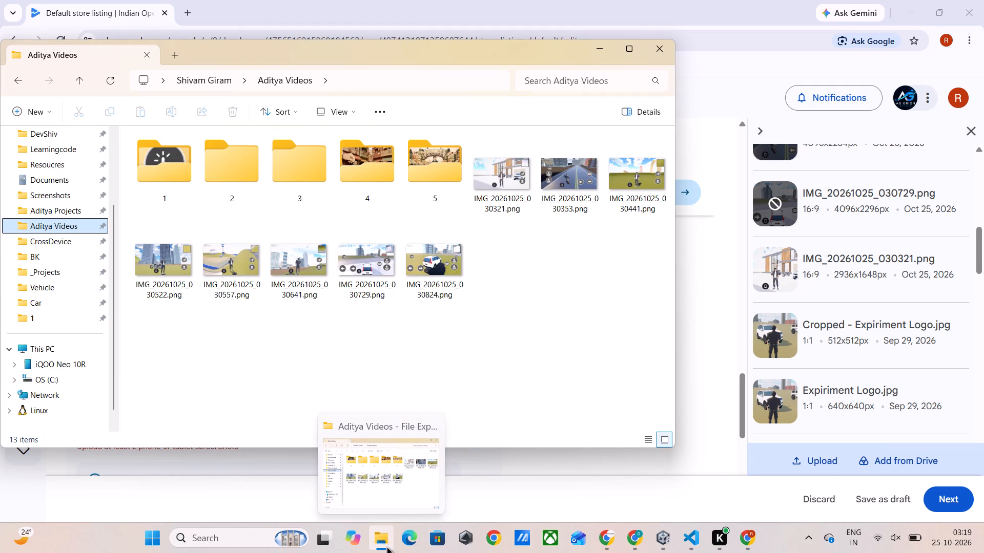
left_click(364, 467)
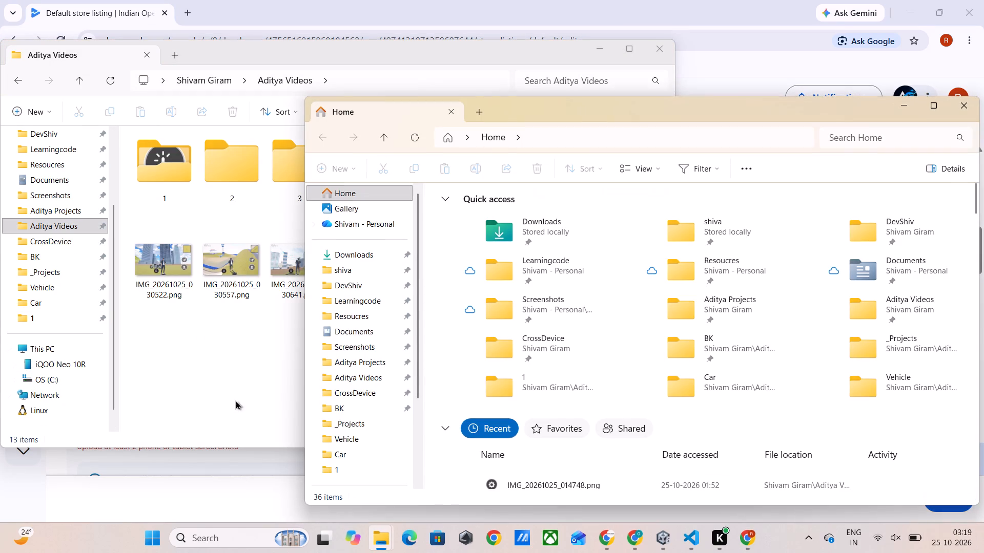
scroll(373, 384, "down", 4)
left_click(347, 408)
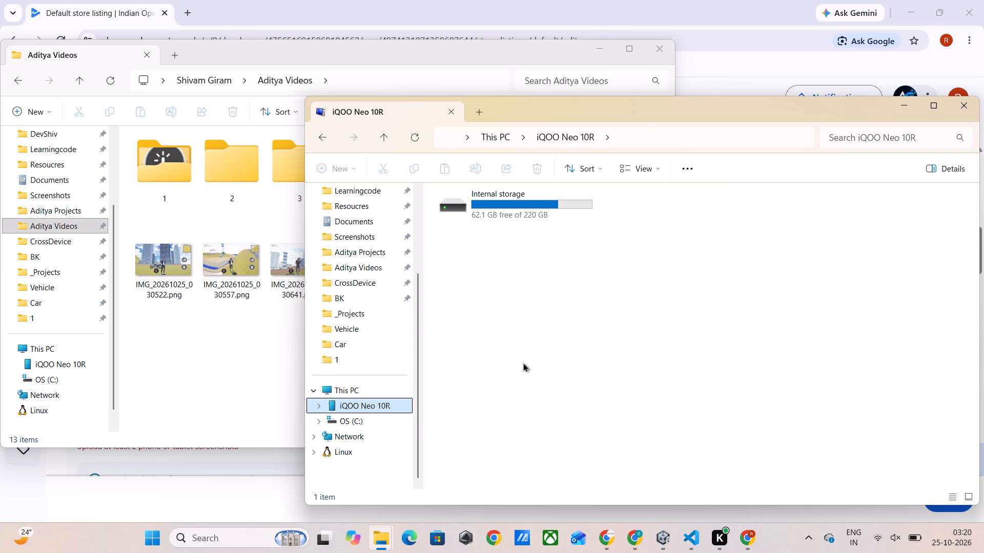
double_click(541, 214)
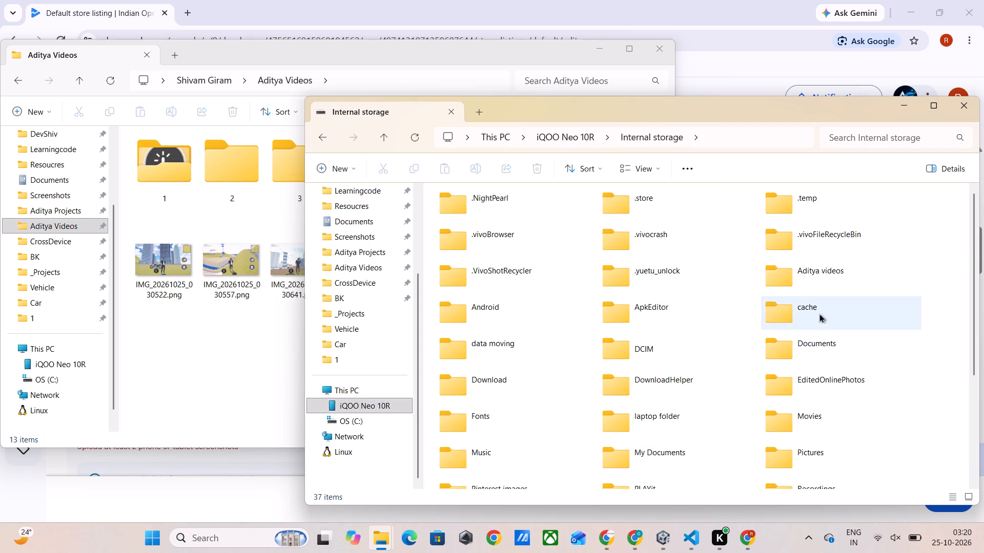
double_click(810, 274)
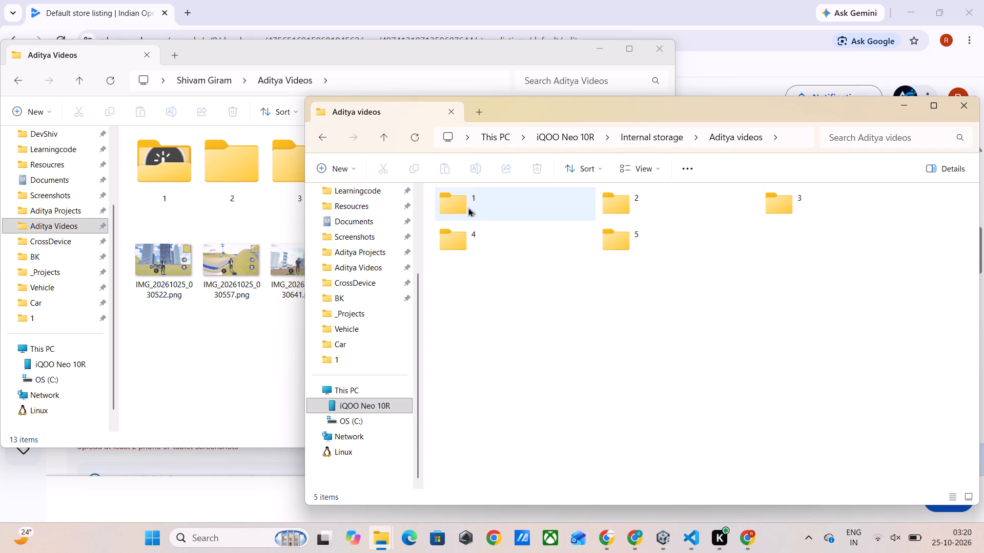
double_click(466, 206)
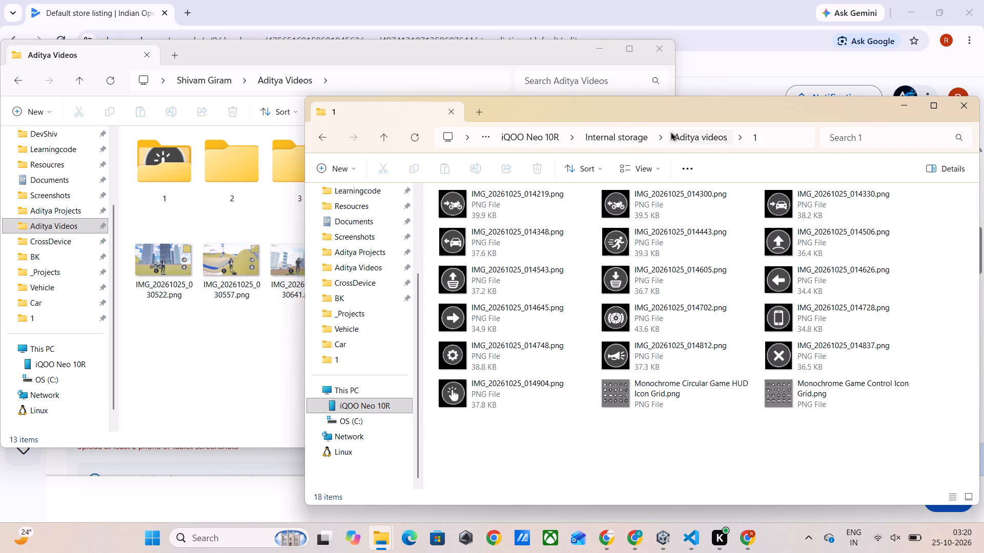
left_click(671, 132)
double_click(629, 204)
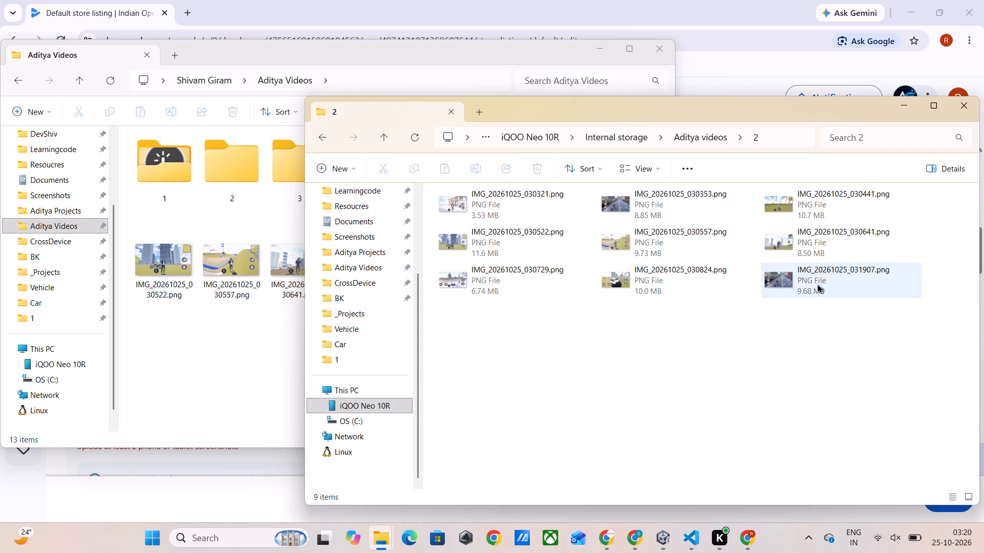
left_click_drag(815, 285, 670, 351)
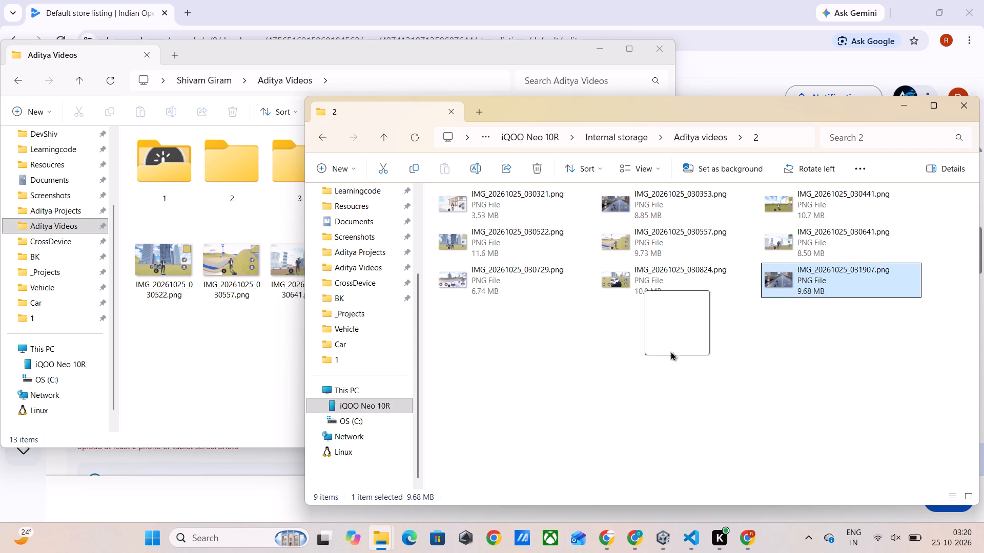
left_click_drag(670, 351, 184, 357)
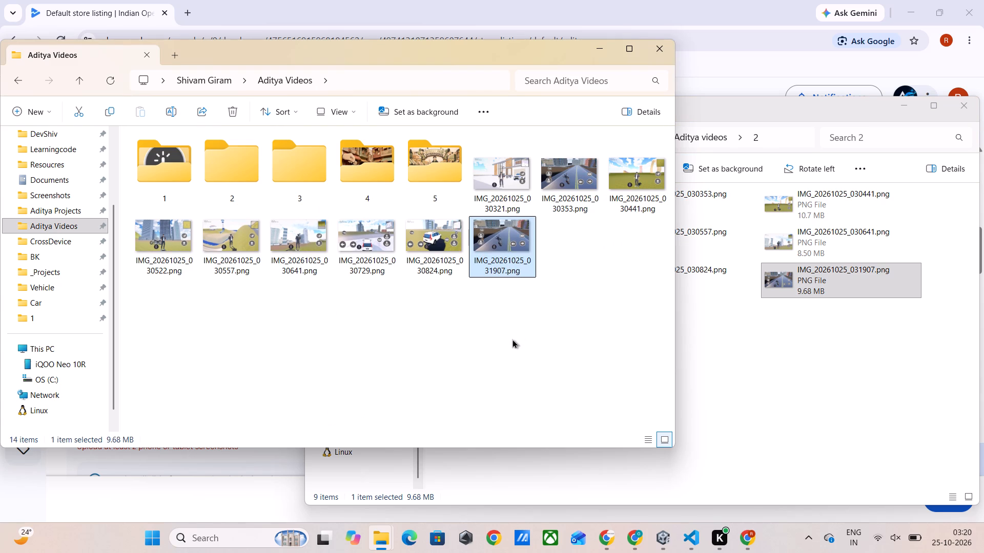
left_click(512, 339)
Upload IMG_20261025_031907.png from the Aditya Videos folder to the Play Console asset library.
left_click(263, 471)
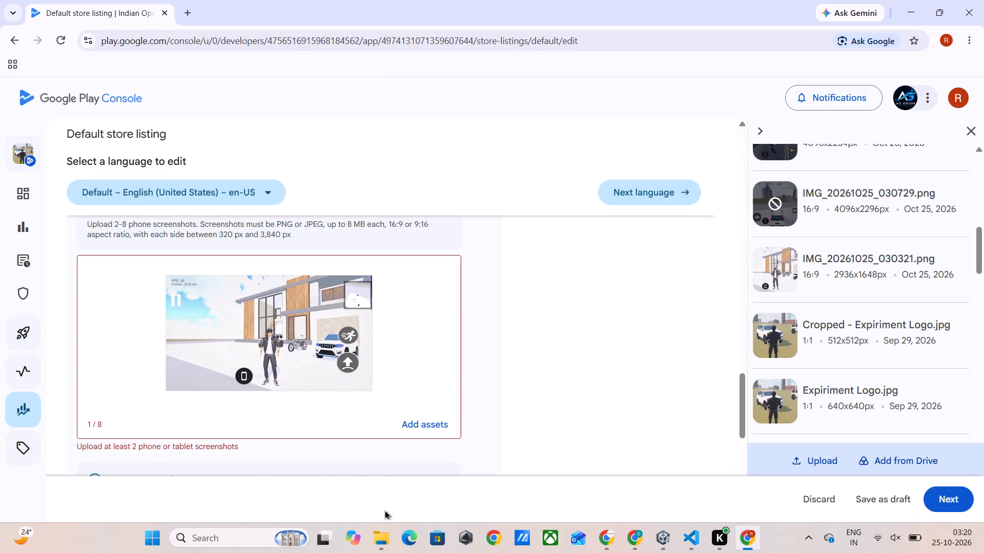
left_click(379, 532)
left_click(340, 457)
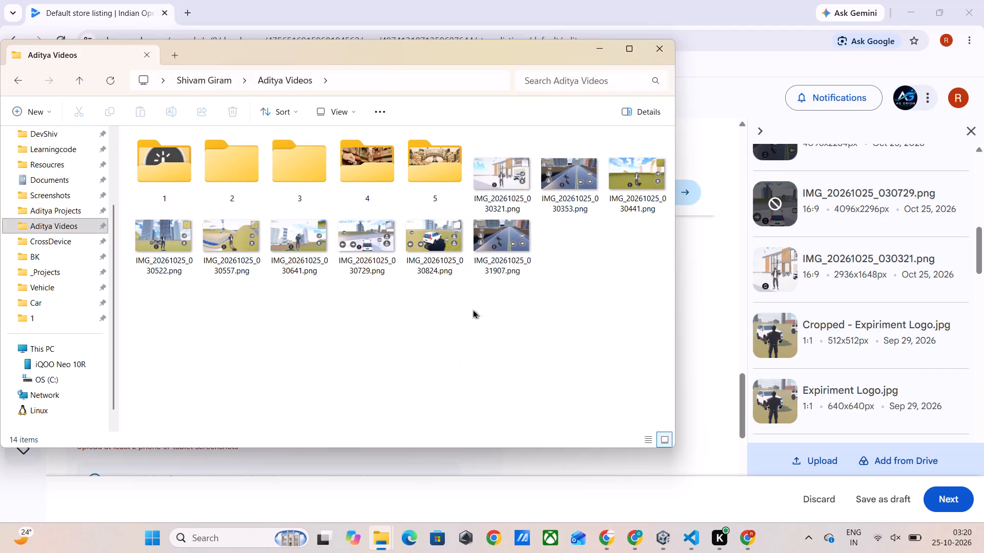
left_click_drag(509, 242, 834, 375)
Crop IMG_20261025_031907.png from the asset library to 16:9 Landscape and save it as a copy.
scroll(834, 375, "up", 5)
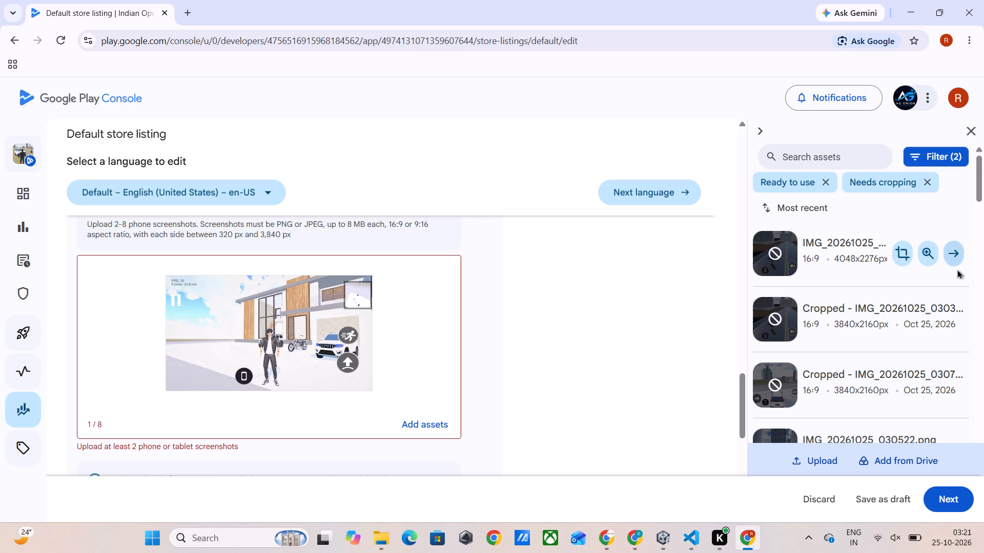
left_click(959, 252)
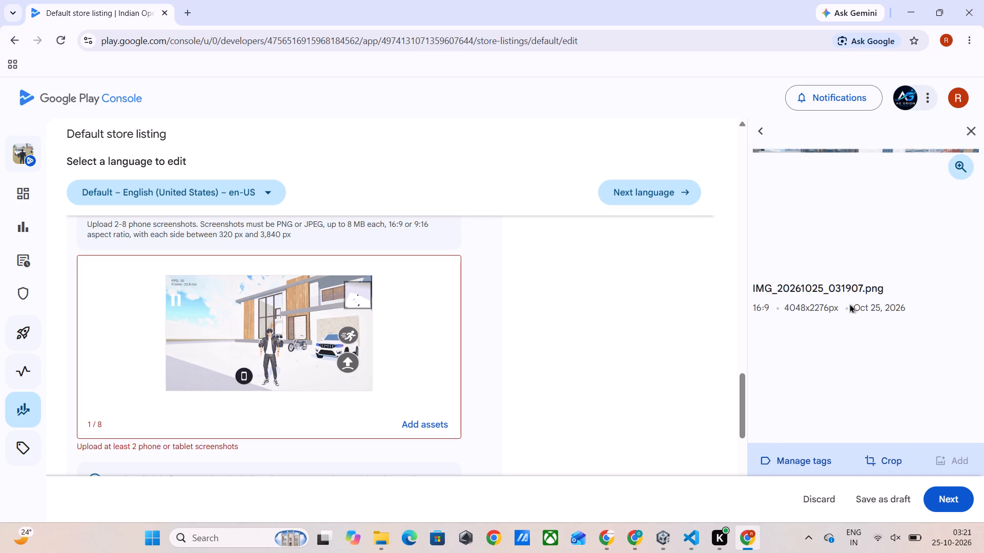
left_click(872, 457)
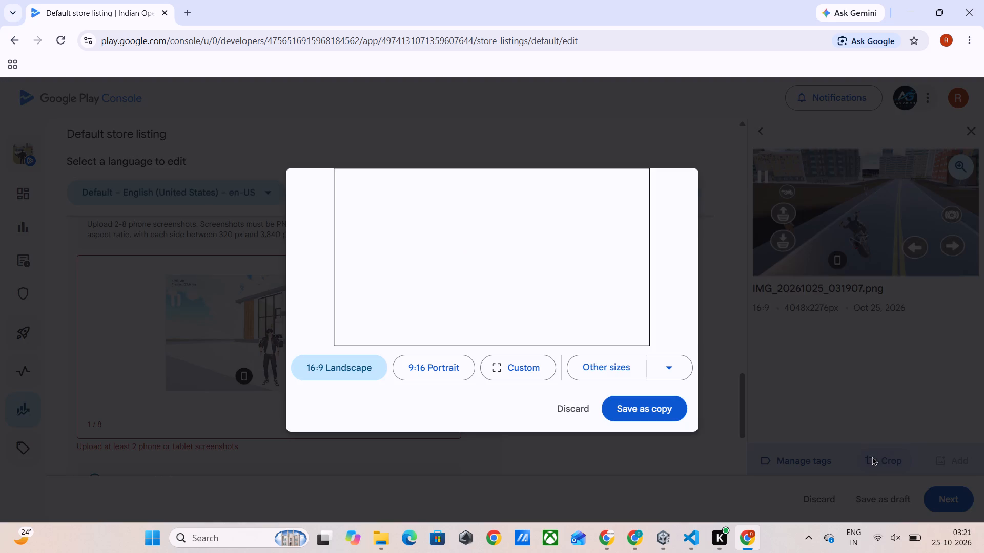
left_click(326, 371)
left_click(329, 371)
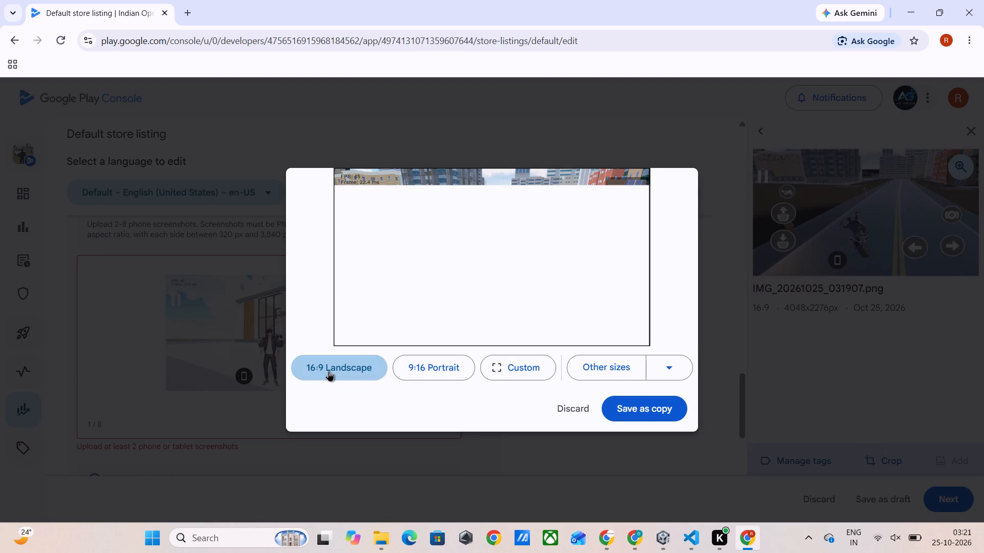
left_click(329, 371)
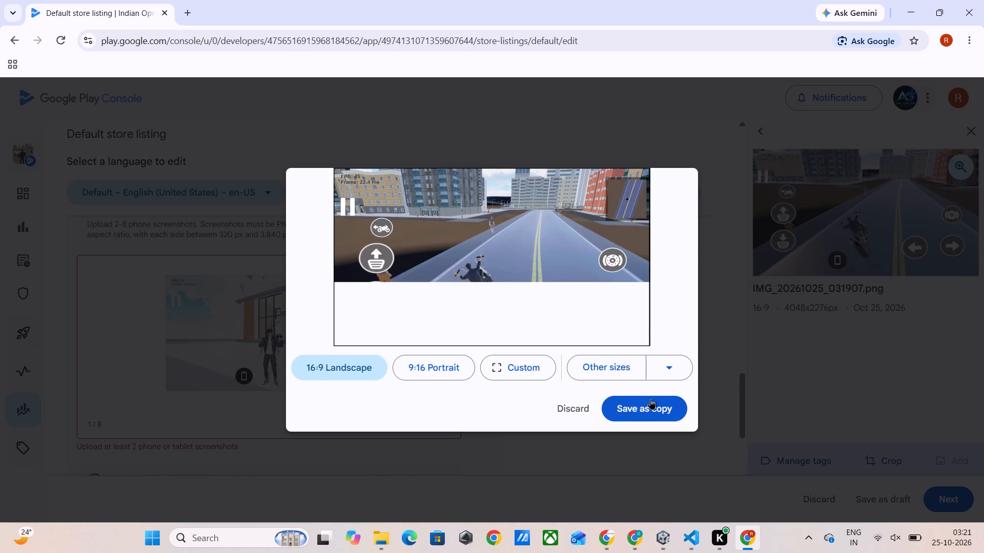
left_click(643, 413)
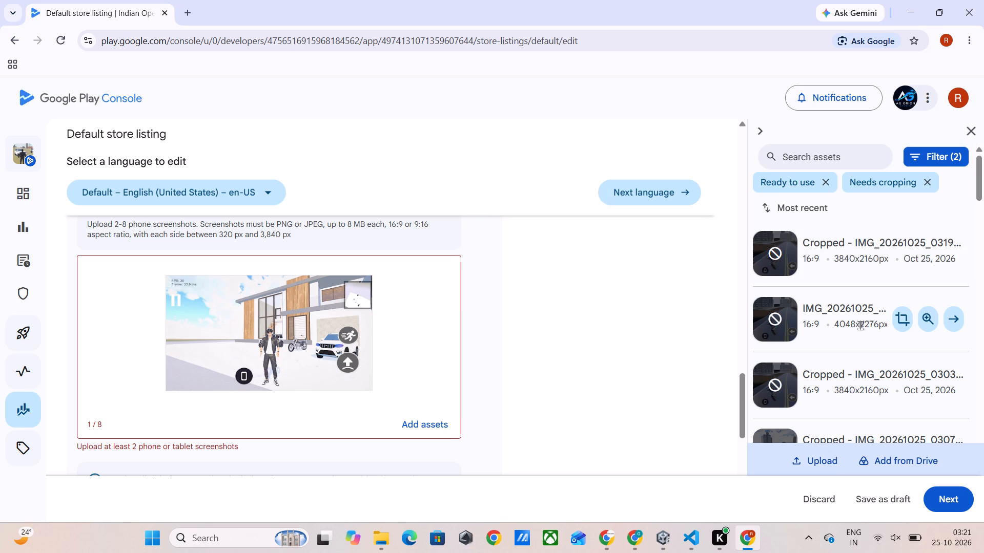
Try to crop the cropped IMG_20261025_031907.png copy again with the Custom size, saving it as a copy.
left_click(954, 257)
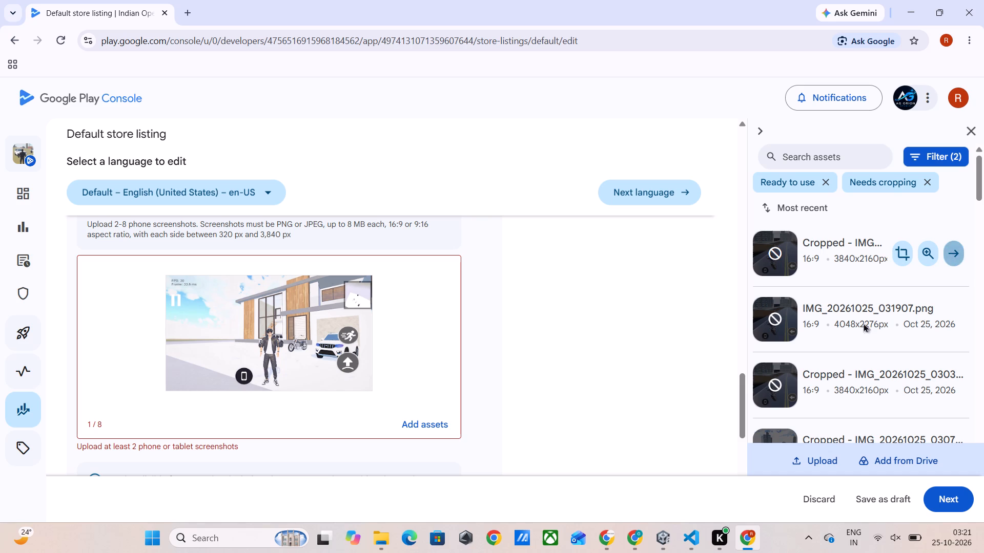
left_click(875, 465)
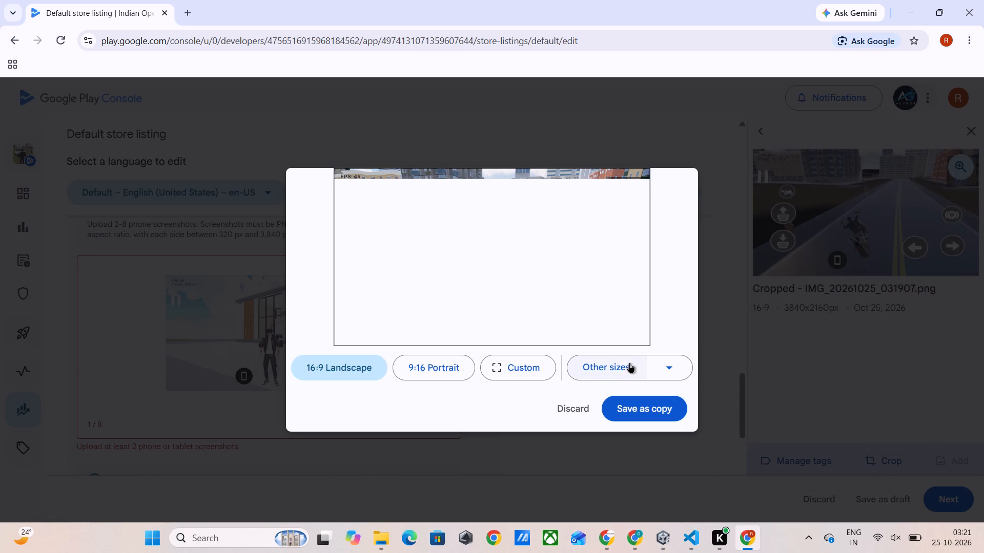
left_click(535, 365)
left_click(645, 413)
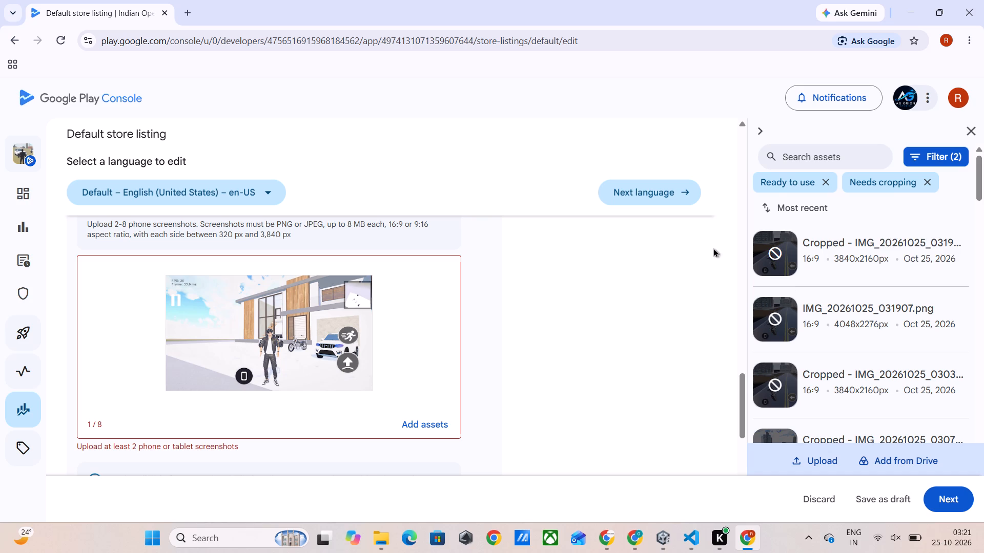
Review the phone screenshot asset library, also with the Ready to use and Needs cropping filters cleared, and reload its list.
scroll(855, 298, "down", 5)
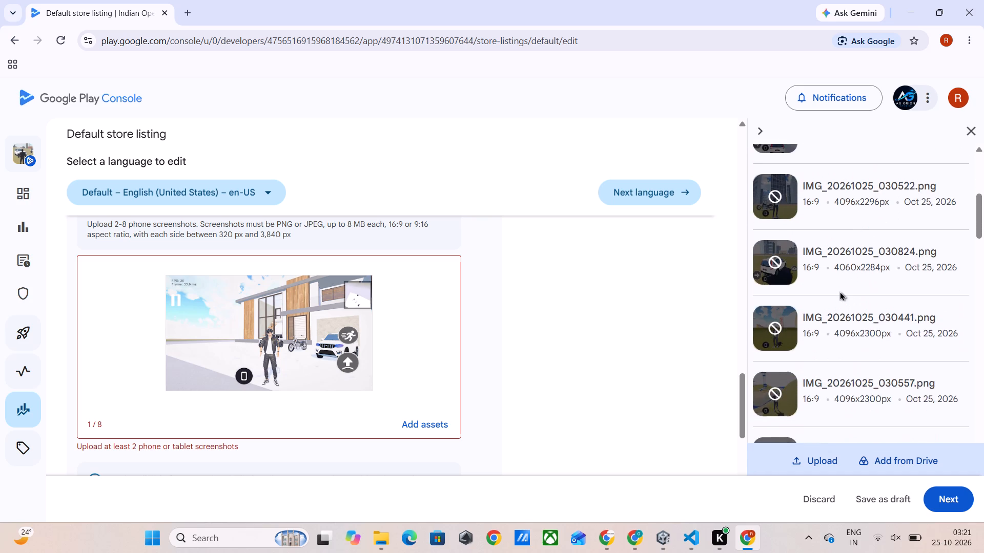
scroll(839, 291, "down", 6)
scroll(839, 291, "up", 1)
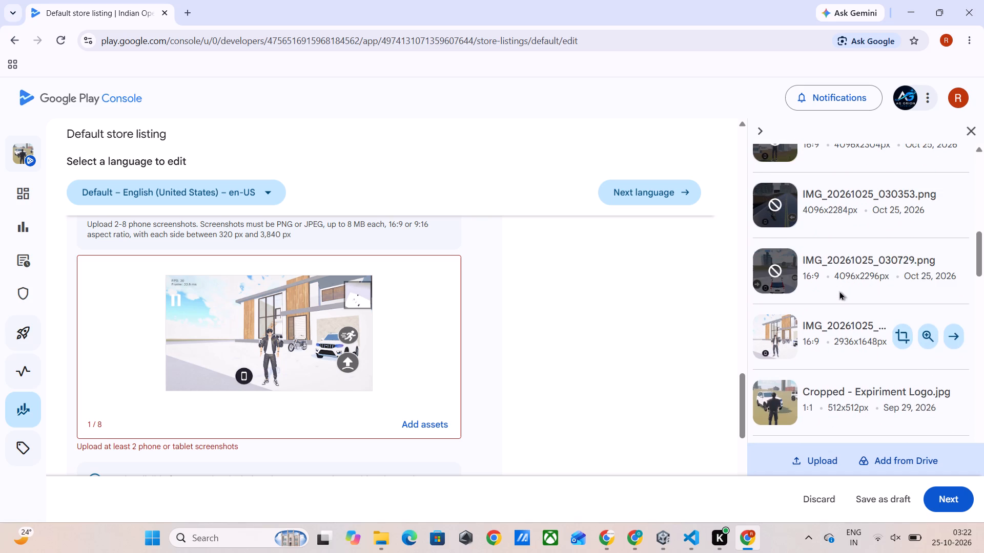
left_click(409, 420)
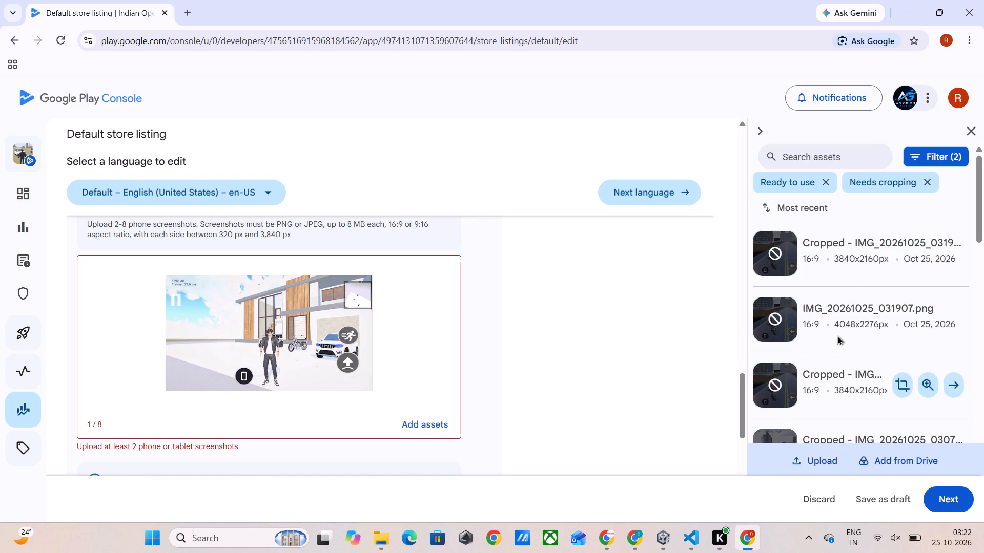
left_click(931, 180)
left_click(827, 176)
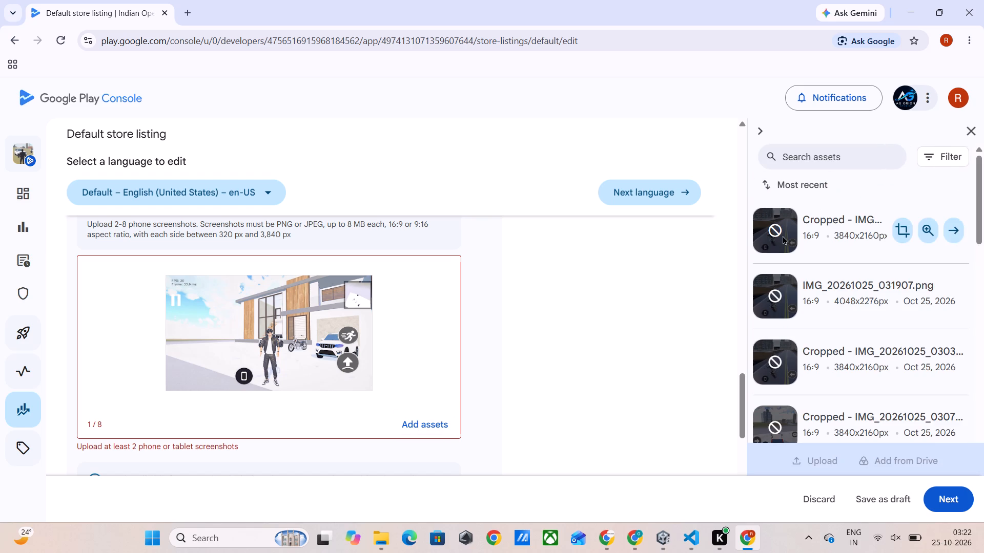
left_click(408, 422)
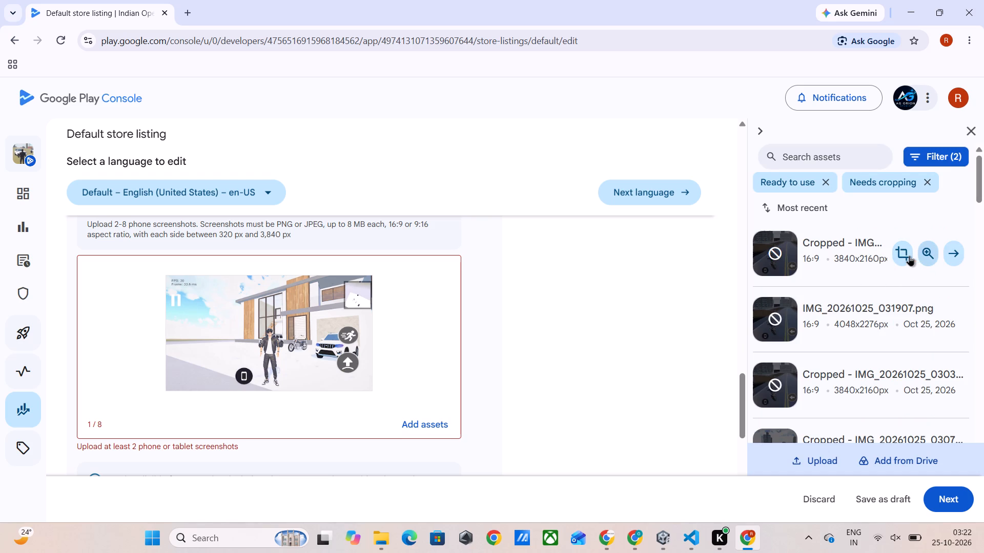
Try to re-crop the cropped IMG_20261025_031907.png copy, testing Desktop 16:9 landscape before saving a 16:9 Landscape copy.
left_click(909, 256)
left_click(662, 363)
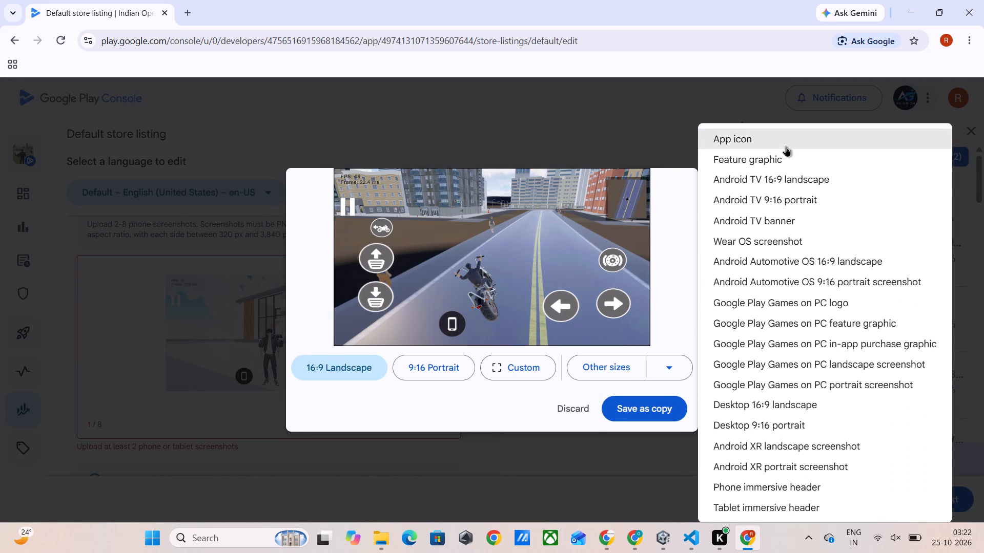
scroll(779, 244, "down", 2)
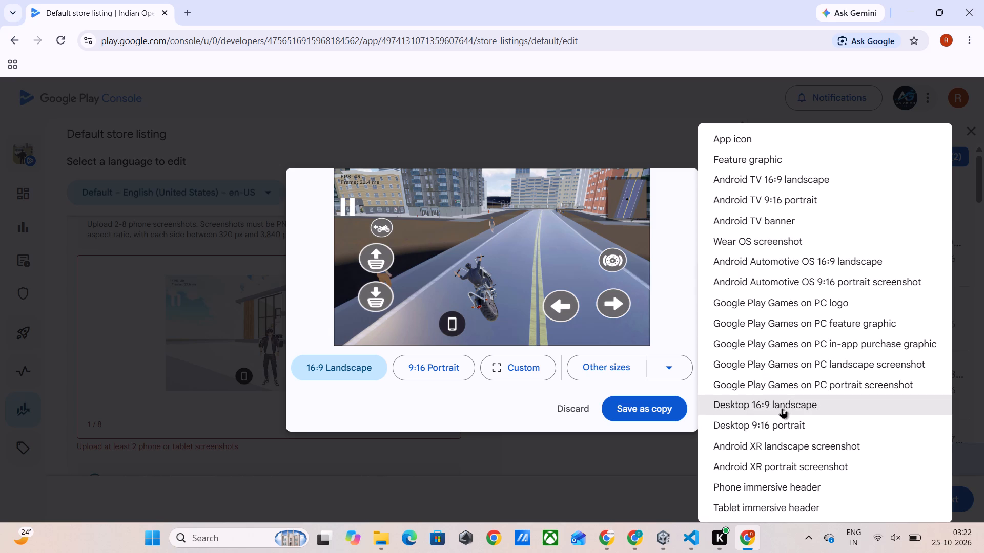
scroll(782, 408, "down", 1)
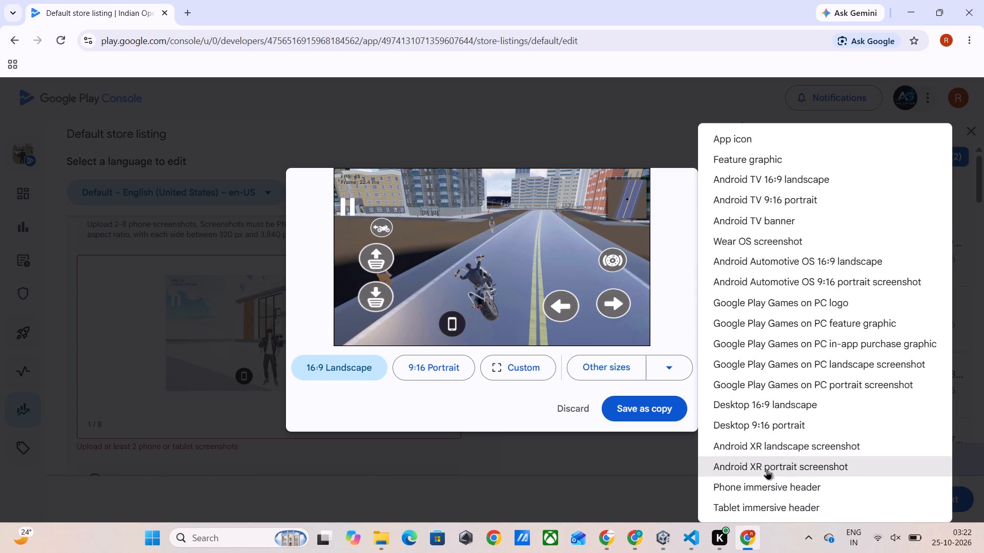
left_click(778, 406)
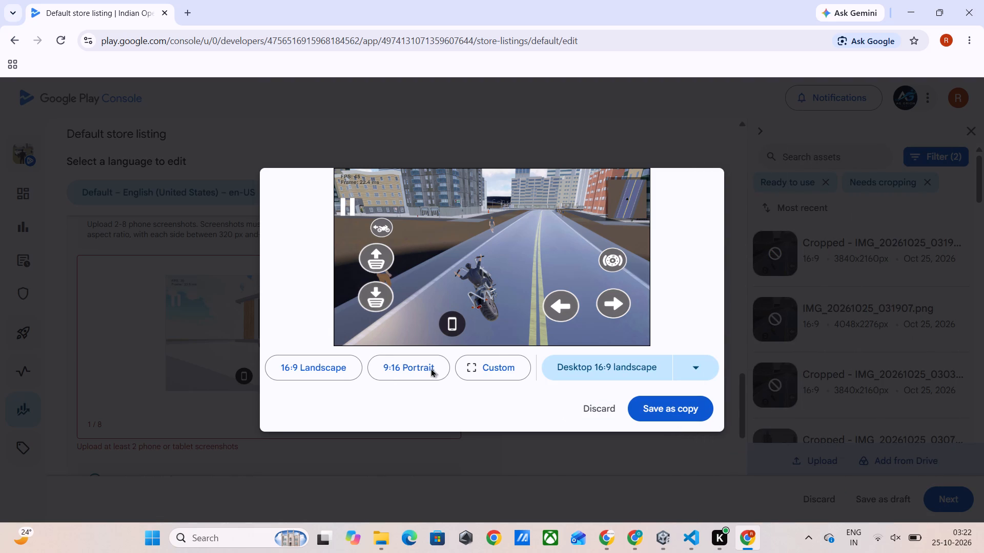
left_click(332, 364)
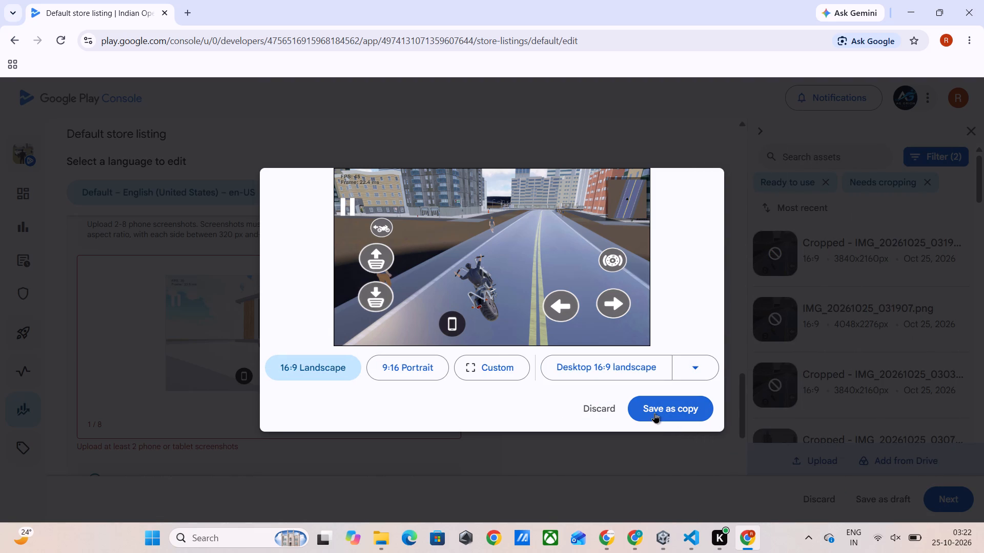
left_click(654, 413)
Reload the Default store listing page and reopen the asset library for the phone screenshots.
scroll(418, 390, "up", 1)
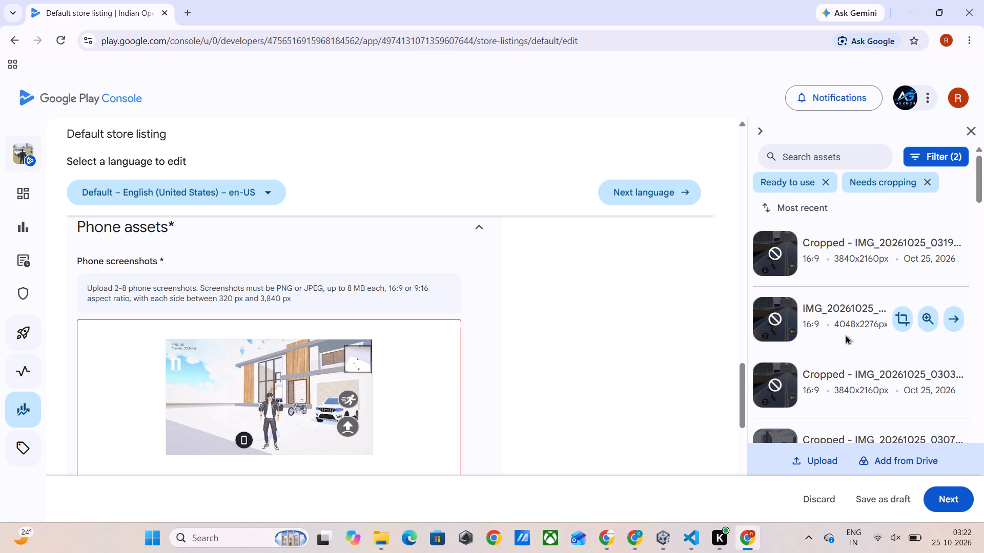
left_click(67, 46)
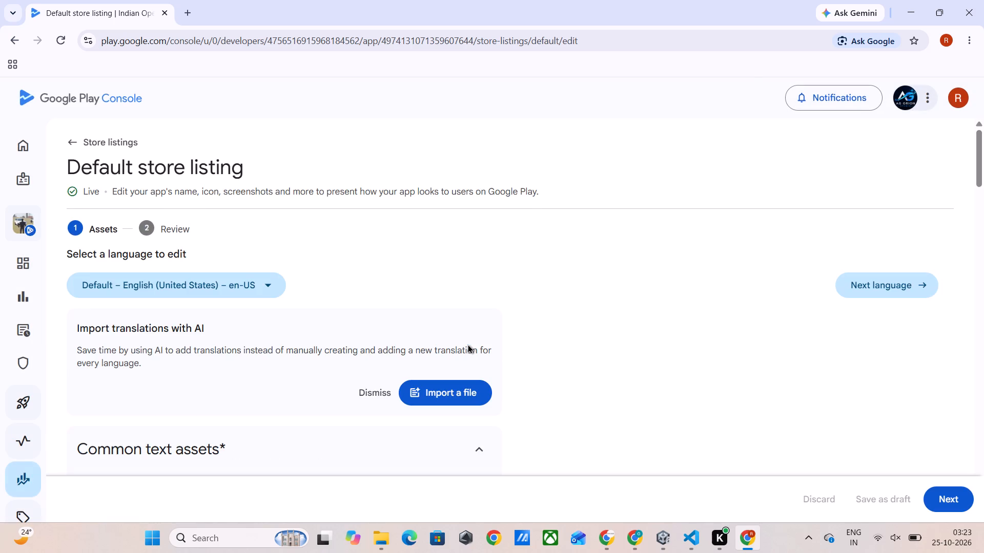
scroll(467, 344, "down", 17)
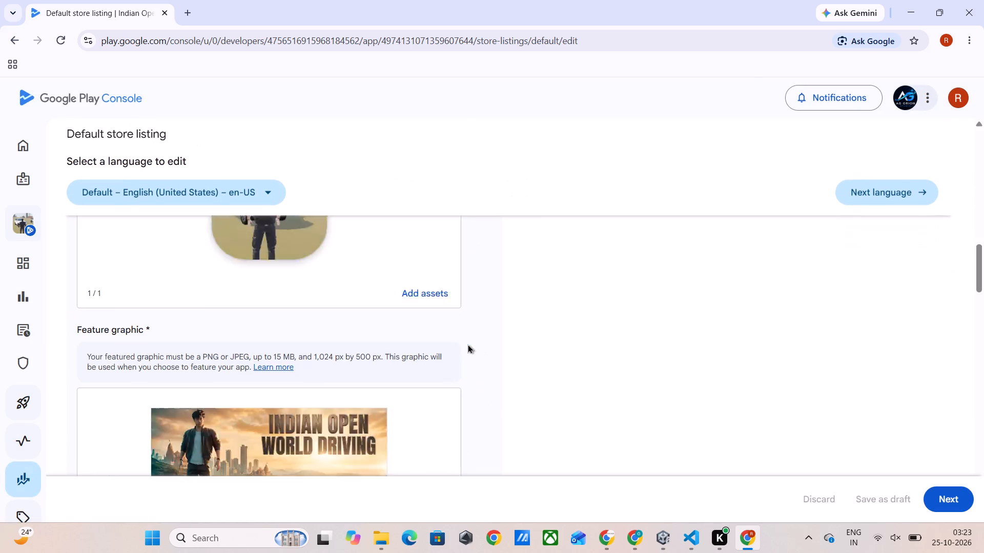
scroll(467, 344, "down", 1)
scroll(418, 343, "down", 16)
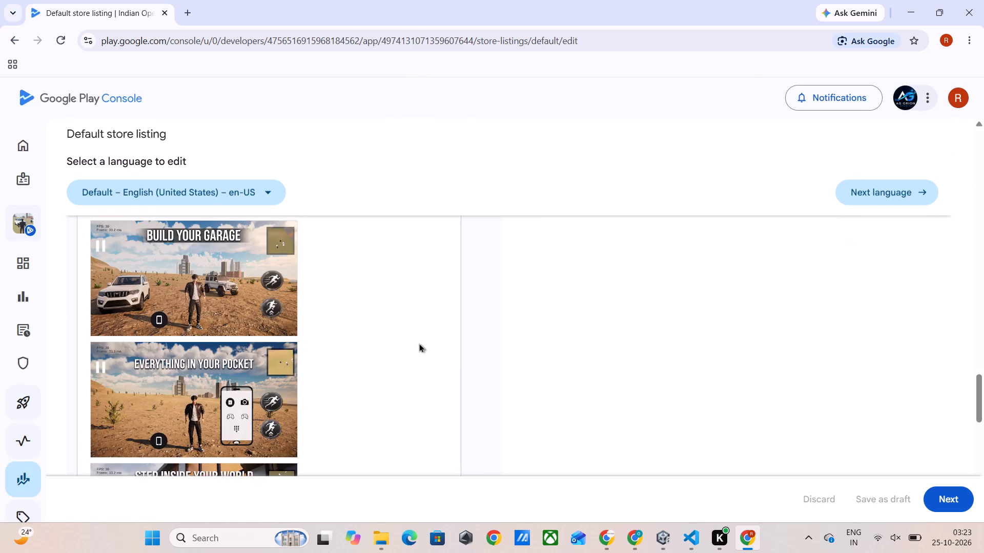
scroll(419, 343, "down", 4)
left_click(422, 343)
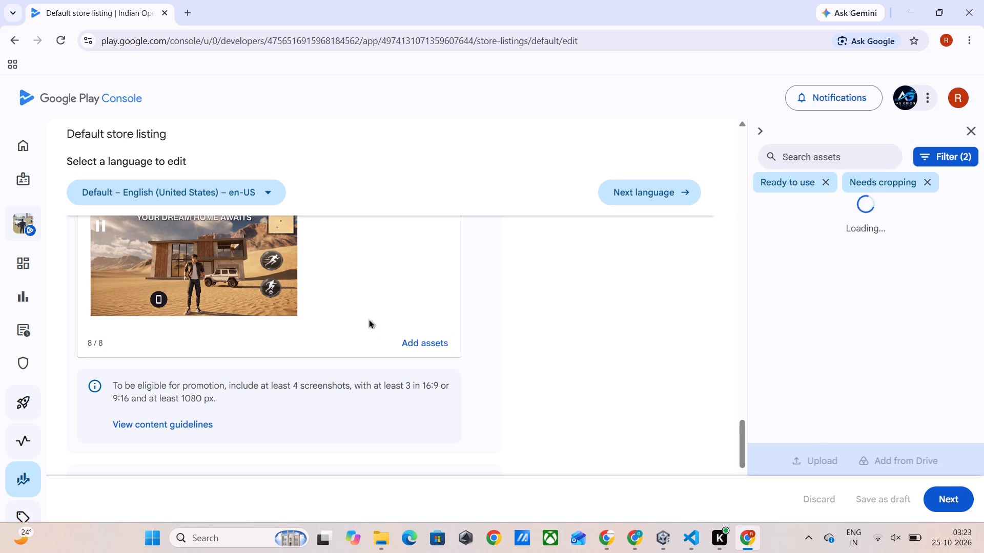
Crop IMG_20261025_030729.png from the asset library to 16:9 Landscape, adjusting the crop frame, and save it as a copy.
scroll(810, 294, "down", 9)
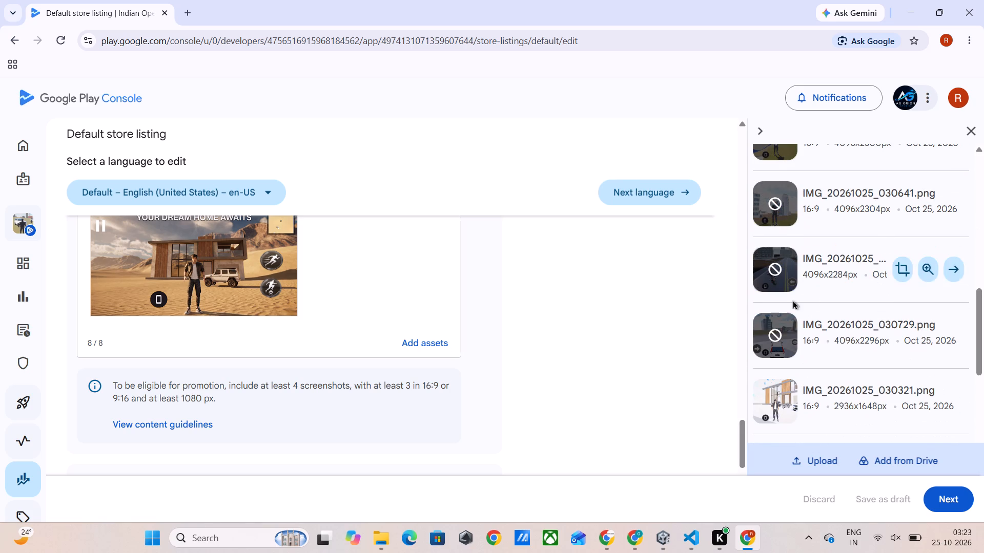
left_click(773, 320)
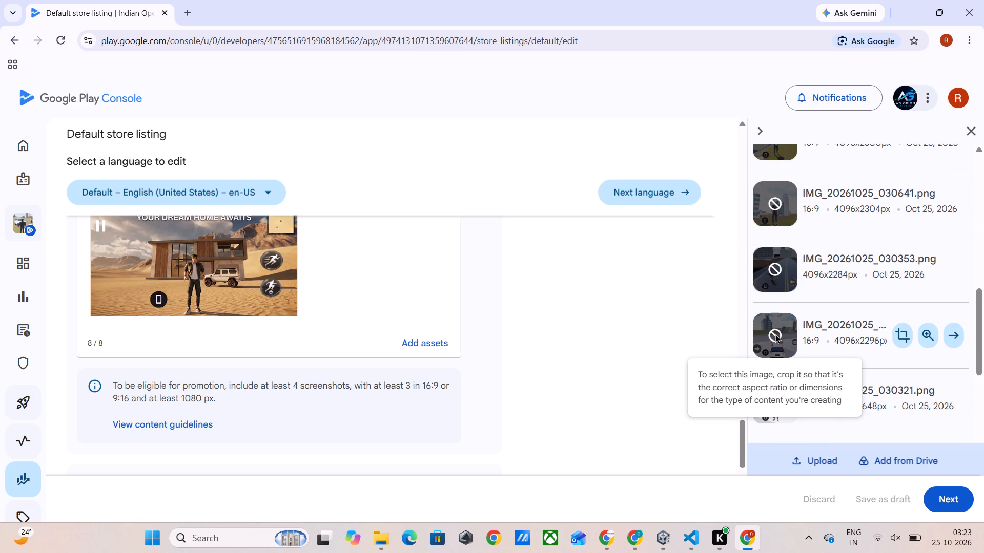
left_click(907, 332)
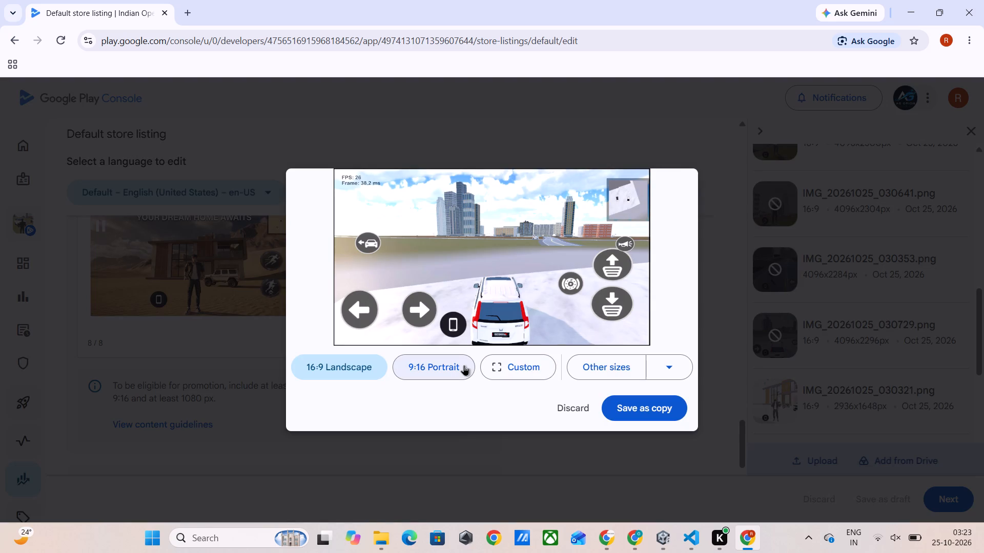
left_click(645, 340)
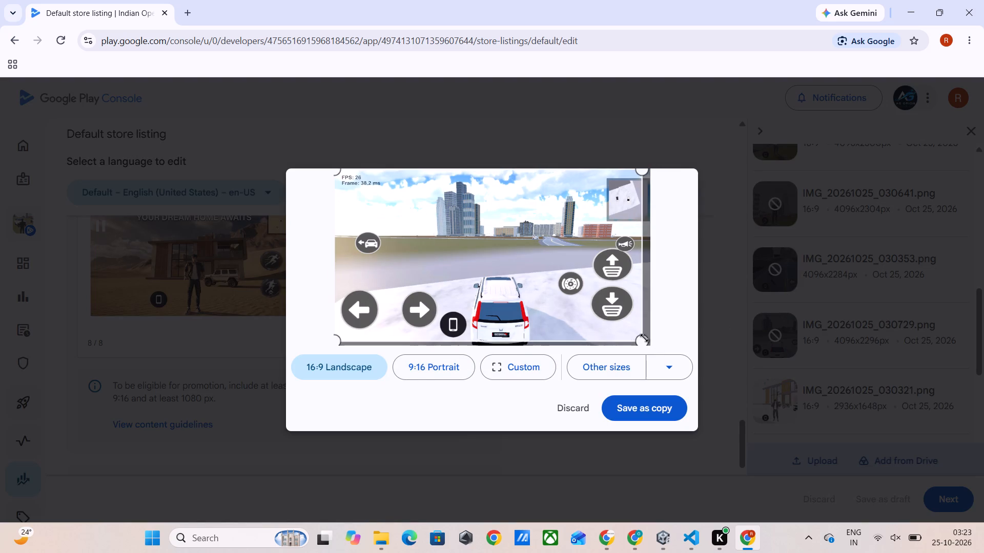
left_click_drag(644, 337, 608, 341)
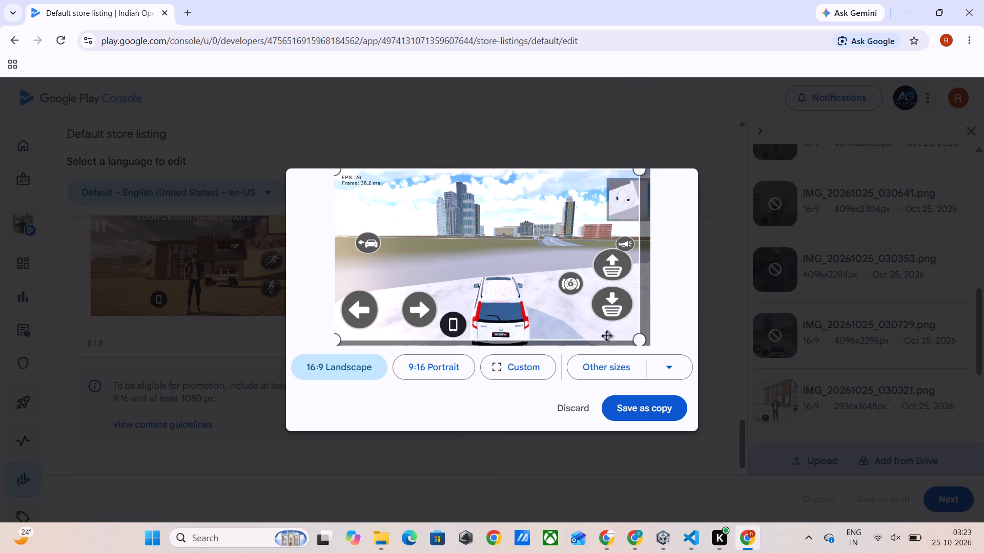
left_click_drag(586, 314, 591, 316)
left_click_drag(591, 316, 571, 307)
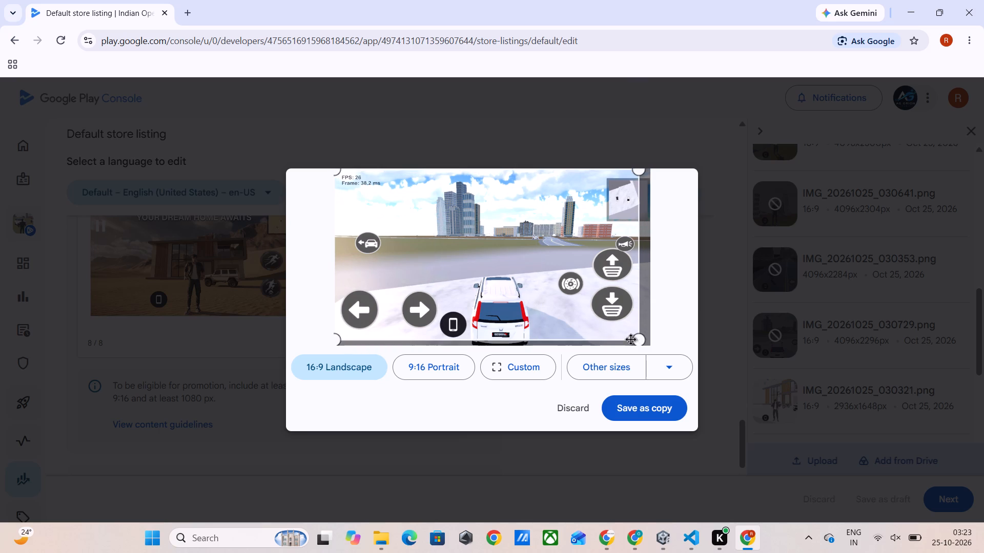
left_click_drag(642, 343, 705, 364)
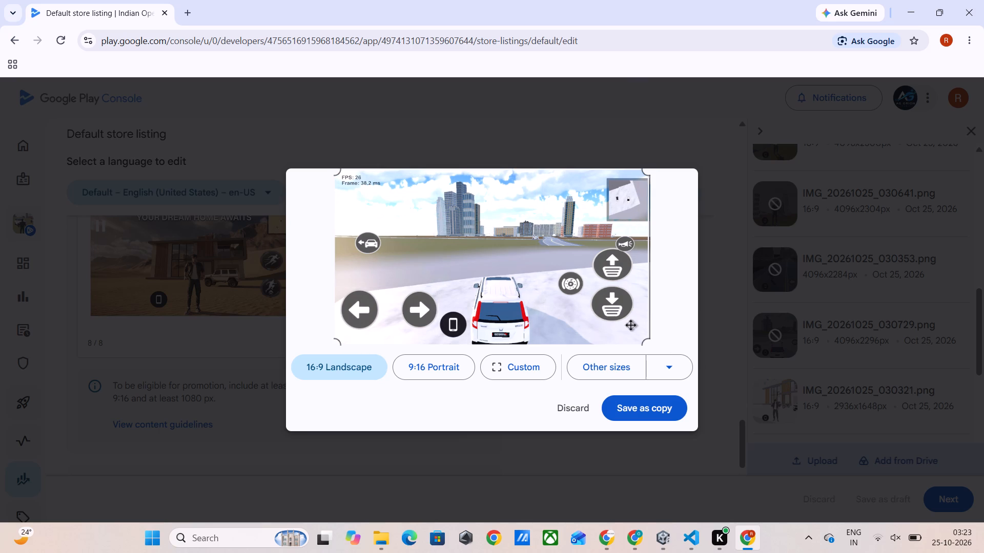
left_click_drag(630, 325, 649, 331)
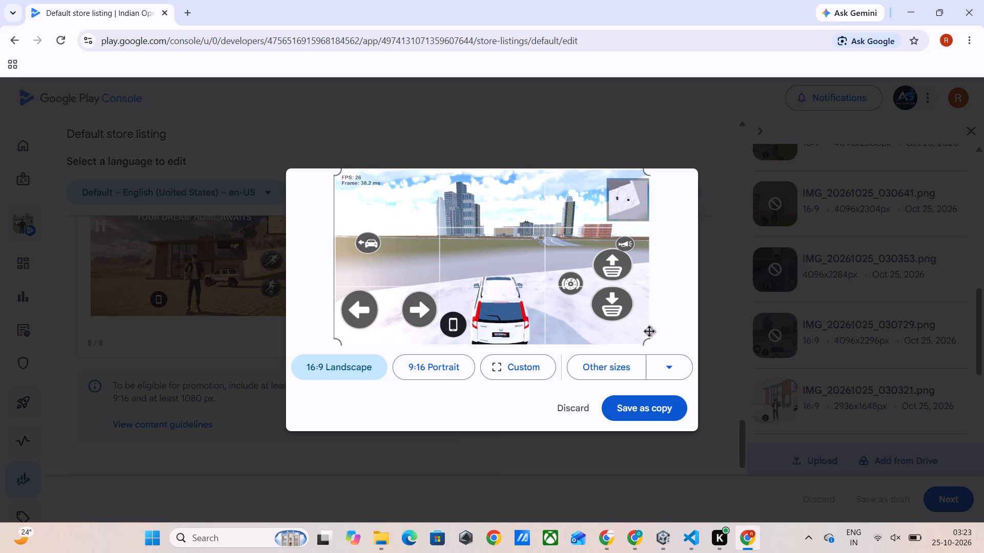
left_click_drag(649, 331, 651, 331)
left_click(638, 414)
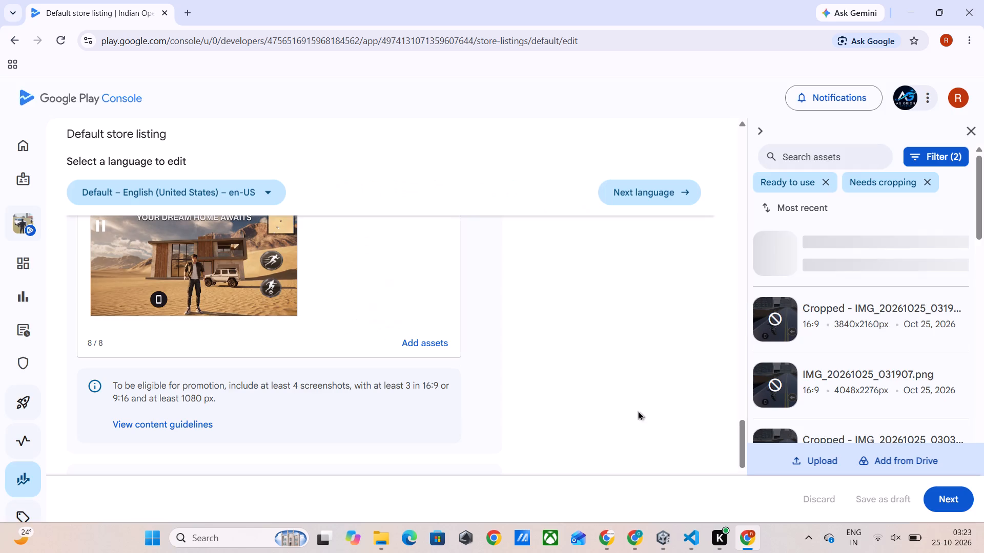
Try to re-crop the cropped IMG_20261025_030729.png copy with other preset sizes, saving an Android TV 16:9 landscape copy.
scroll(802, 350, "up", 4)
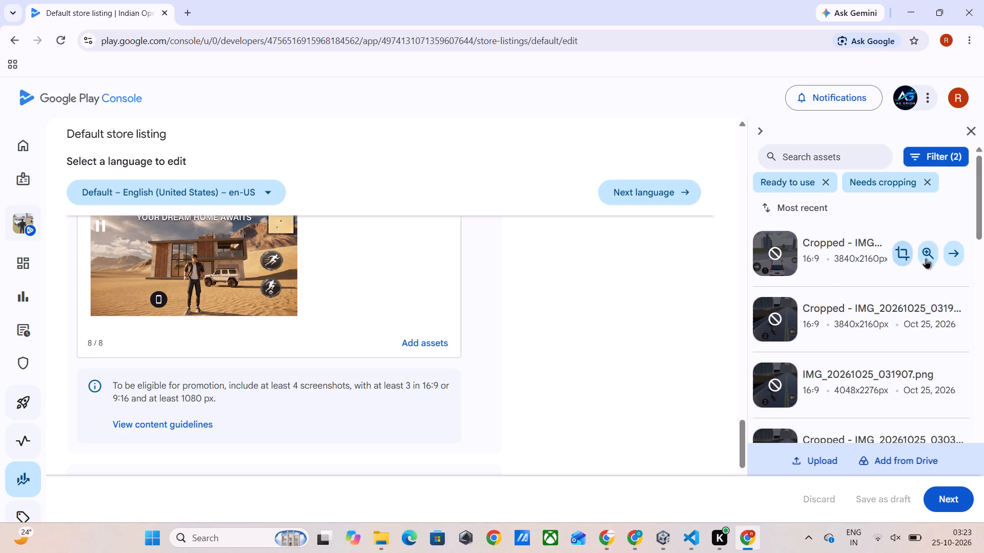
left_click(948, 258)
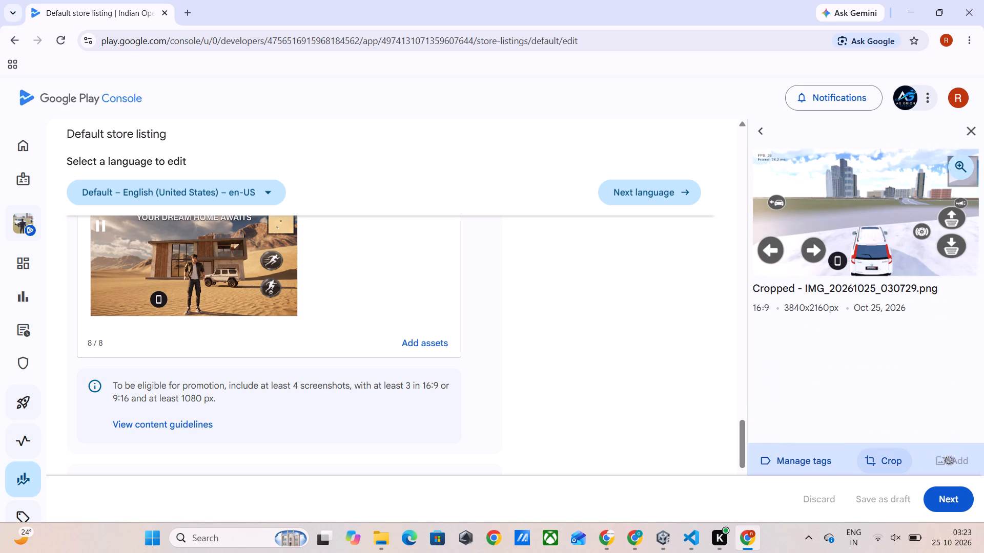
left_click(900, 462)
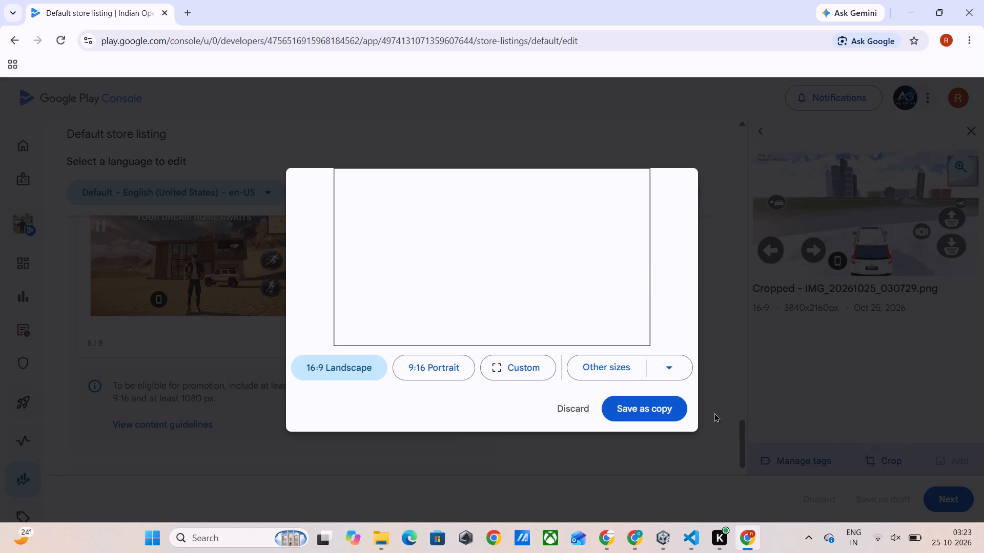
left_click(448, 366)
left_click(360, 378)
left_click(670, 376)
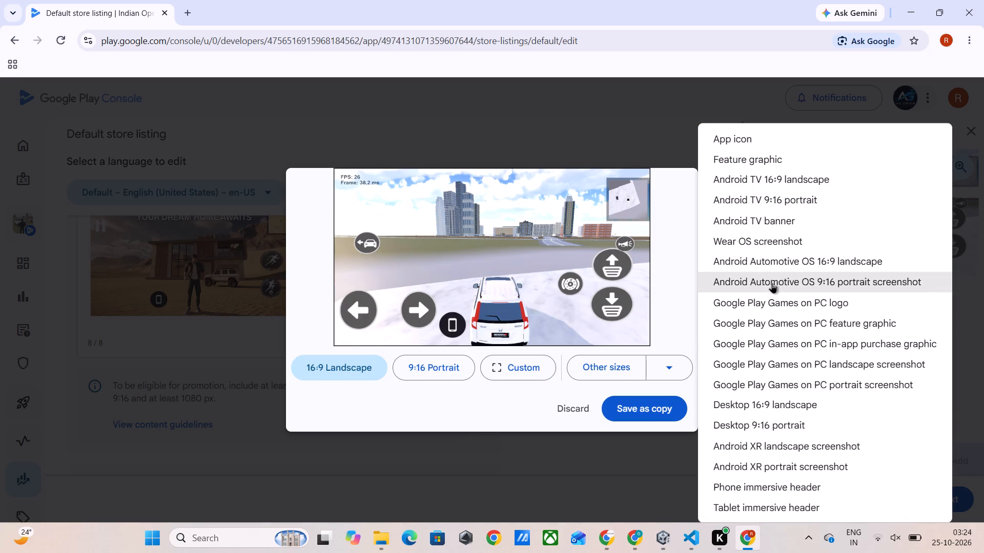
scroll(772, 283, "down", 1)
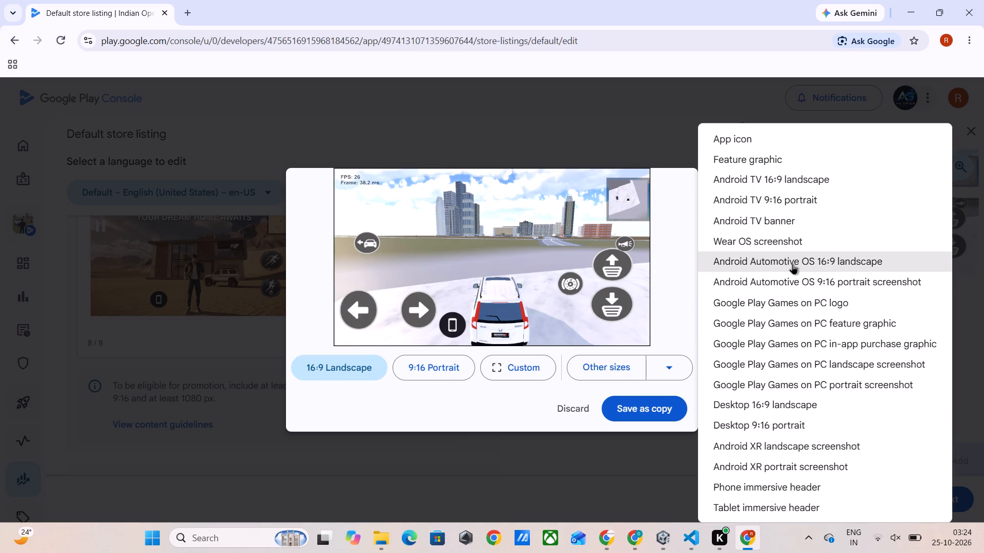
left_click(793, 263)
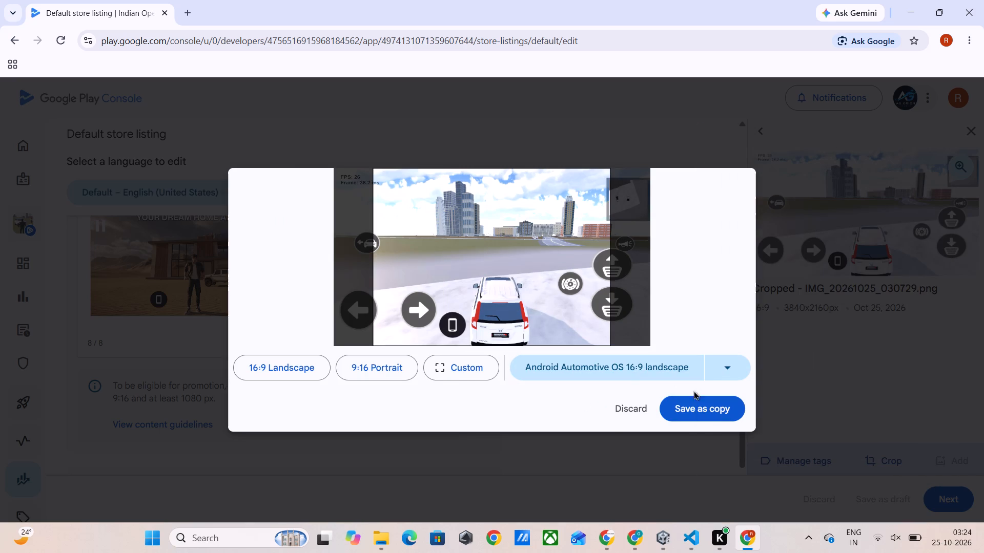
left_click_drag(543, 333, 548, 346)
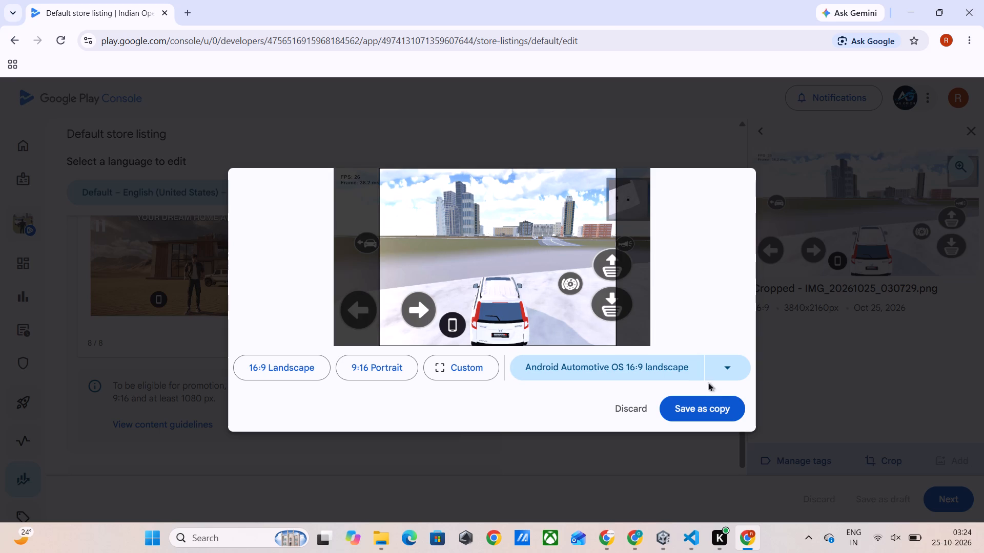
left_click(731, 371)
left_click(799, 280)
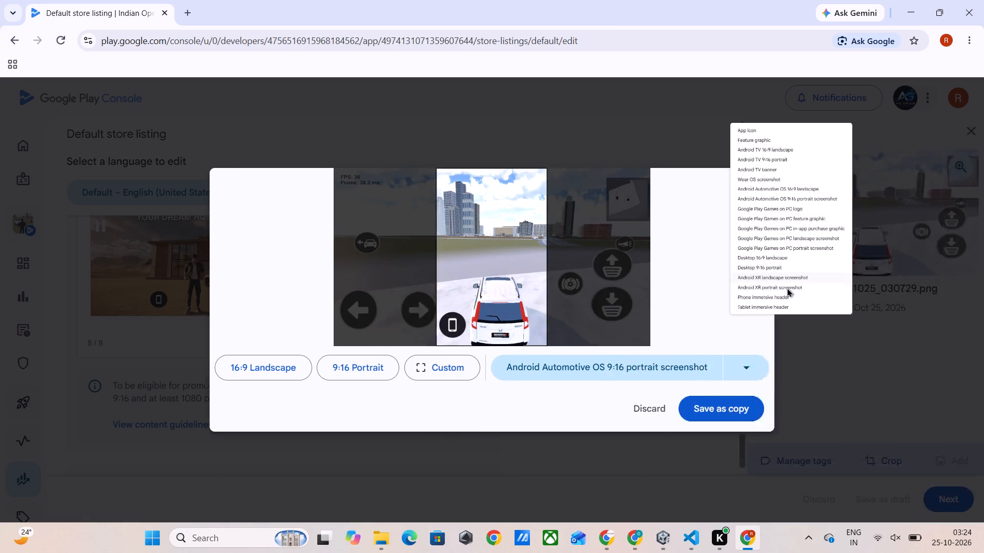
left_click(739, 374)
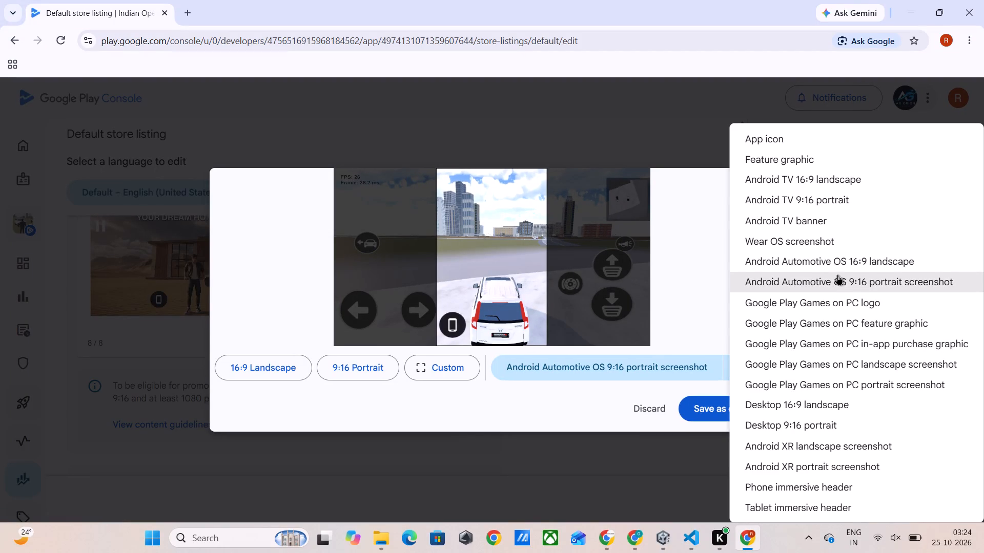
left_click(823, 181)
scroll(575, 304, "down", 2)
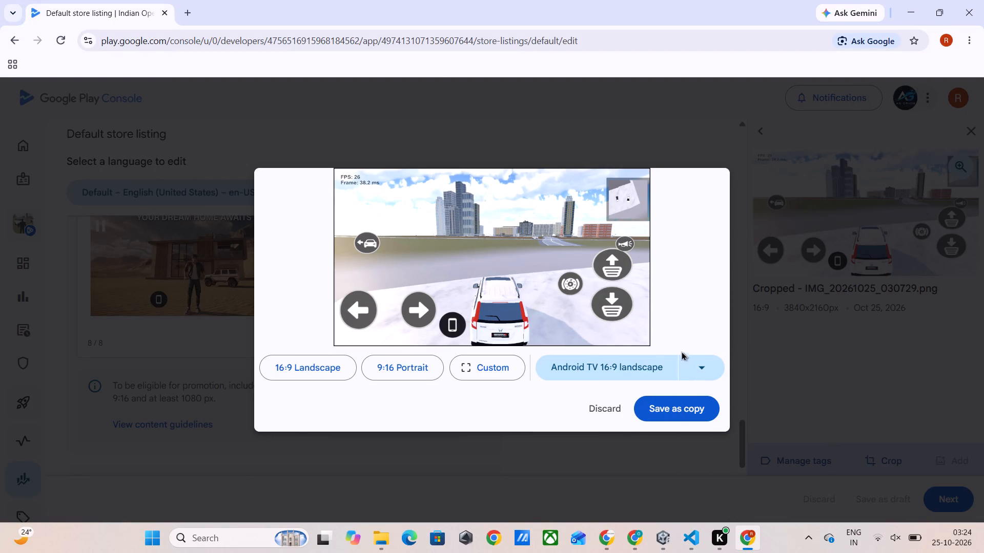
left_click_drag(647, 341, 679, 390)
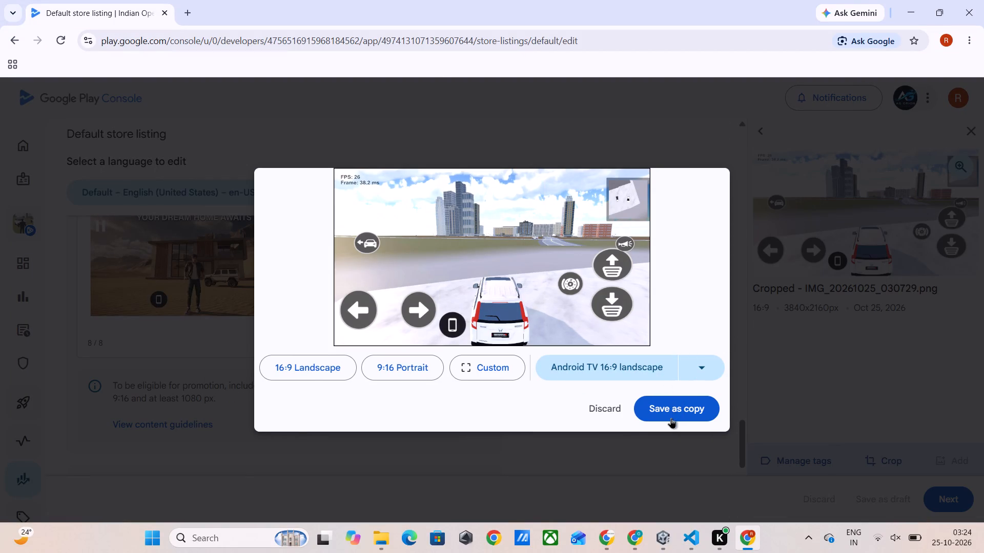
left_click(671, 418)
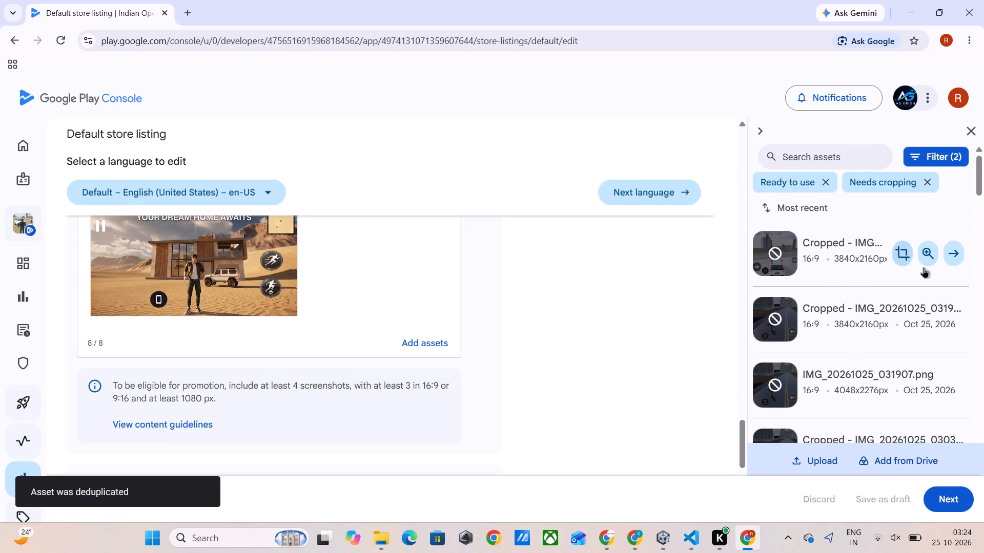
Check the details of the cropped IMG_20261025_030729.png copy and close the asset library.
left_click(959, 262)
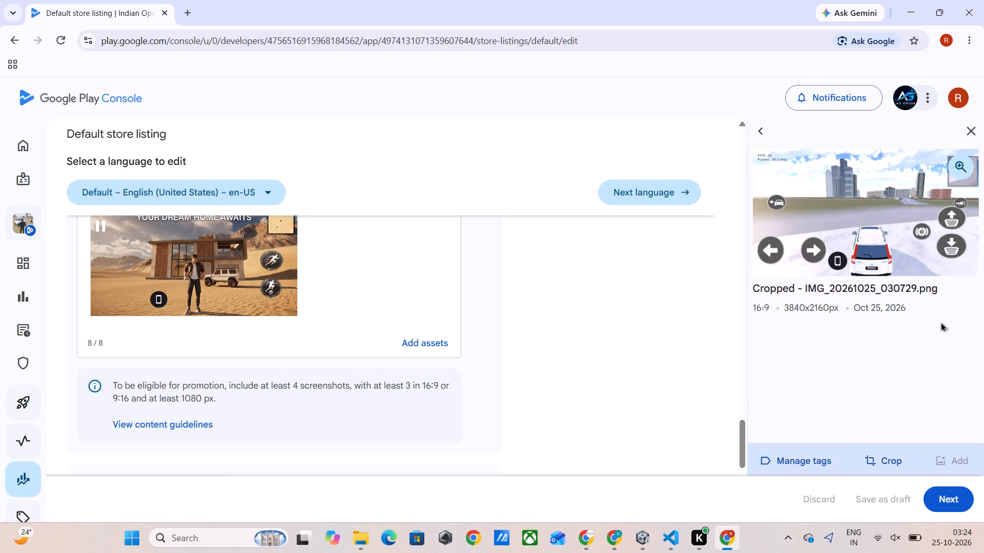
left_click(975, 139)
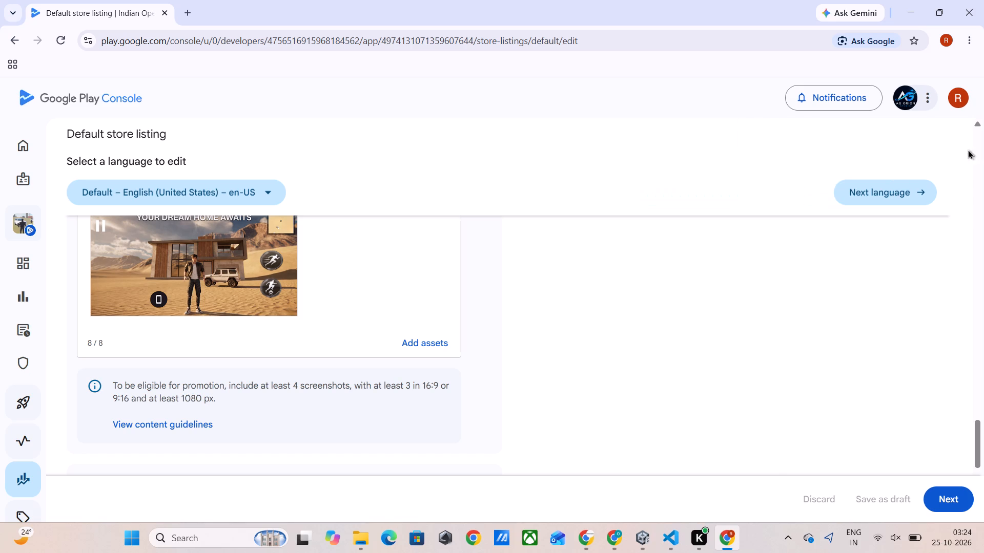
Review the existing phone screenshots in the default store listing.
scroll(346, 417, "up", 15)
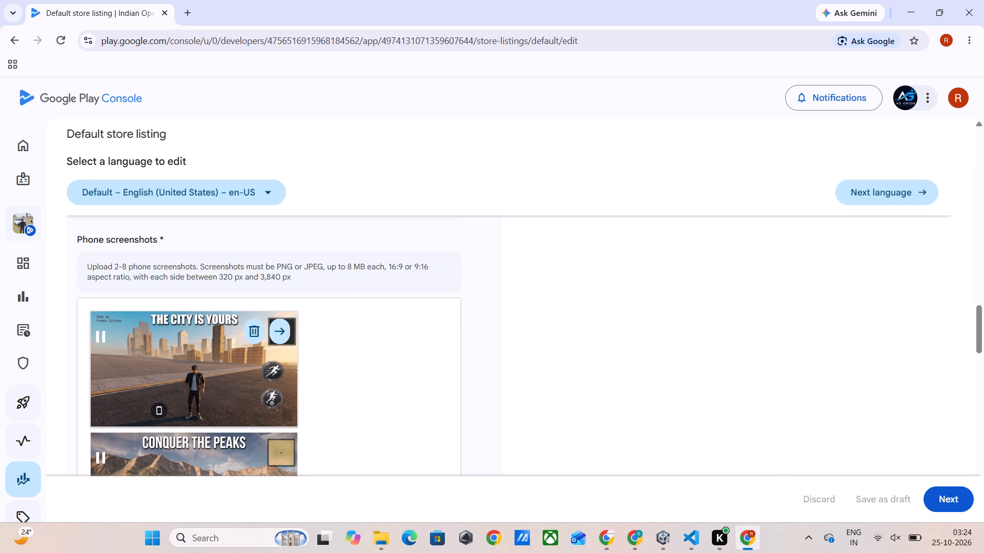
scroll(271, 386, "down", 11)
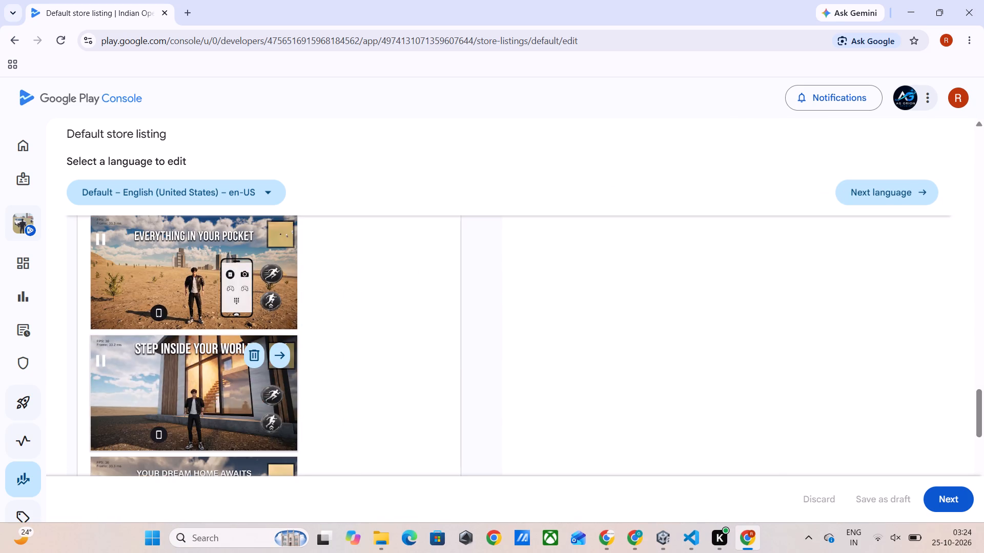
scroll(274, 386, "down", 3)
scroll(276, 385, "up", 11)
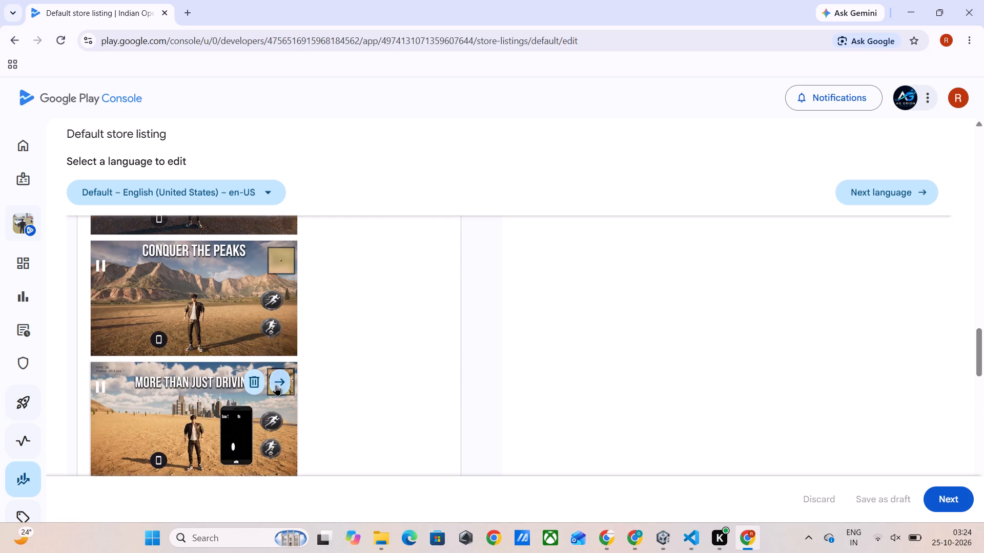
scroll(276, 385, "up", 1)
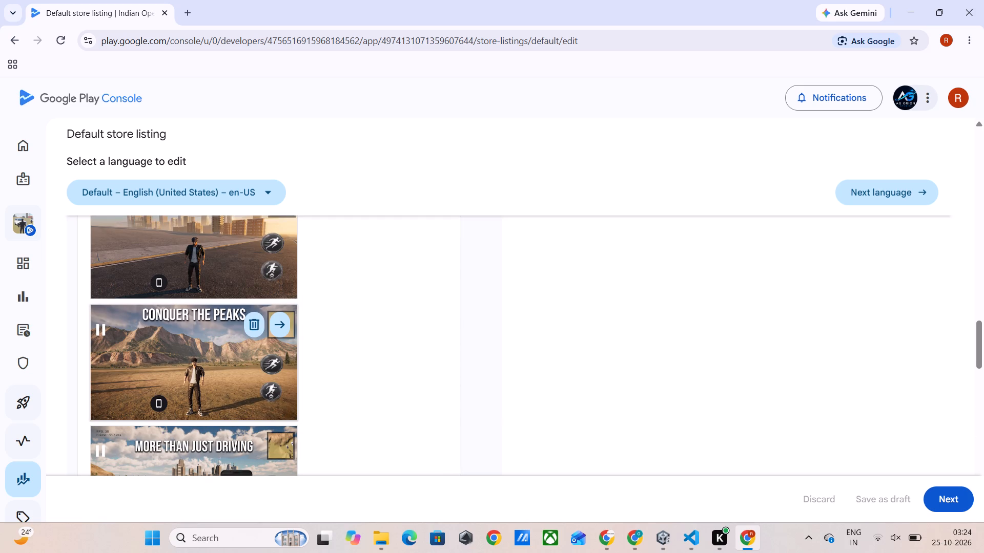
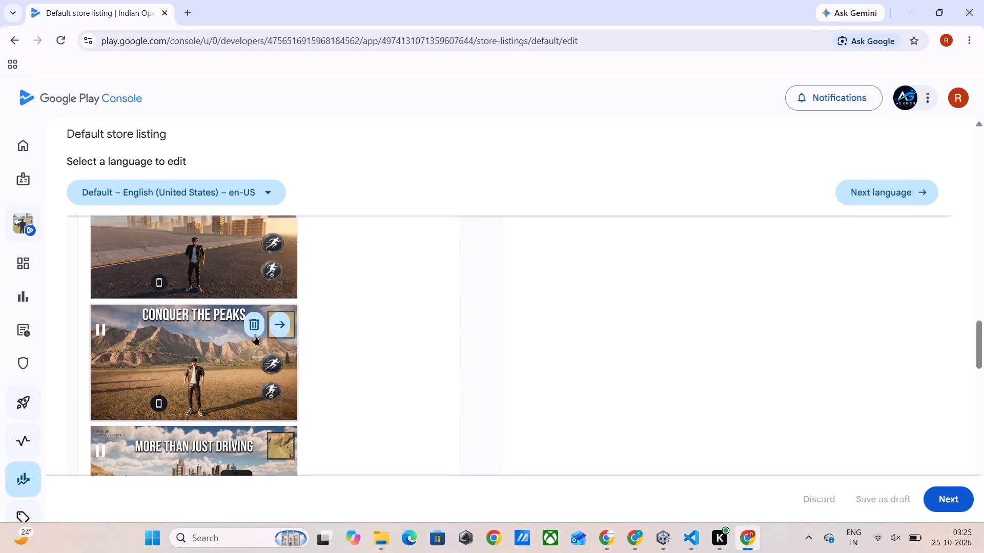
Delete all existing phone screenshots from the default store listing.
left_click(253, 331)
triple_click(252, 331)
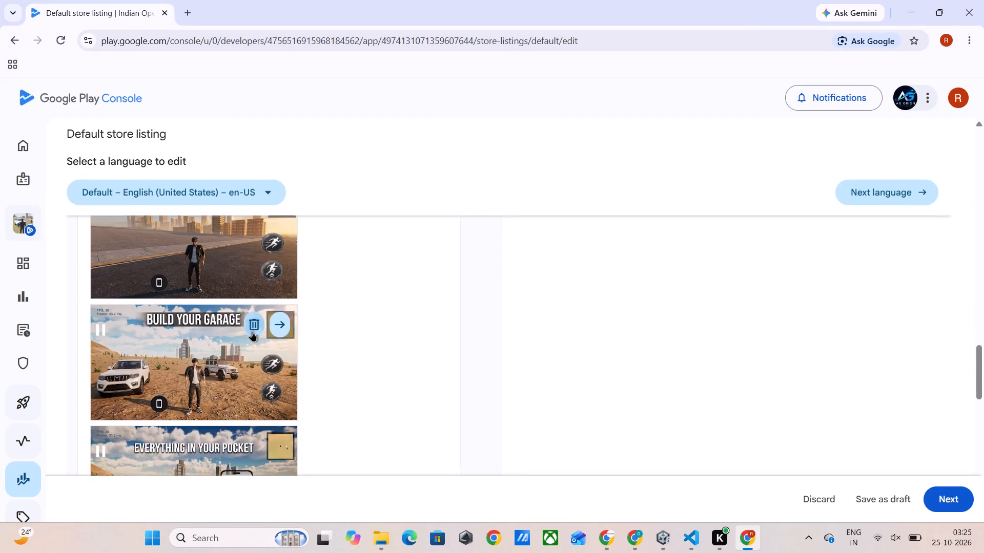
triple_click(252, 331)
double_click(252, 331)
scroll(252, 330, "up", 2)
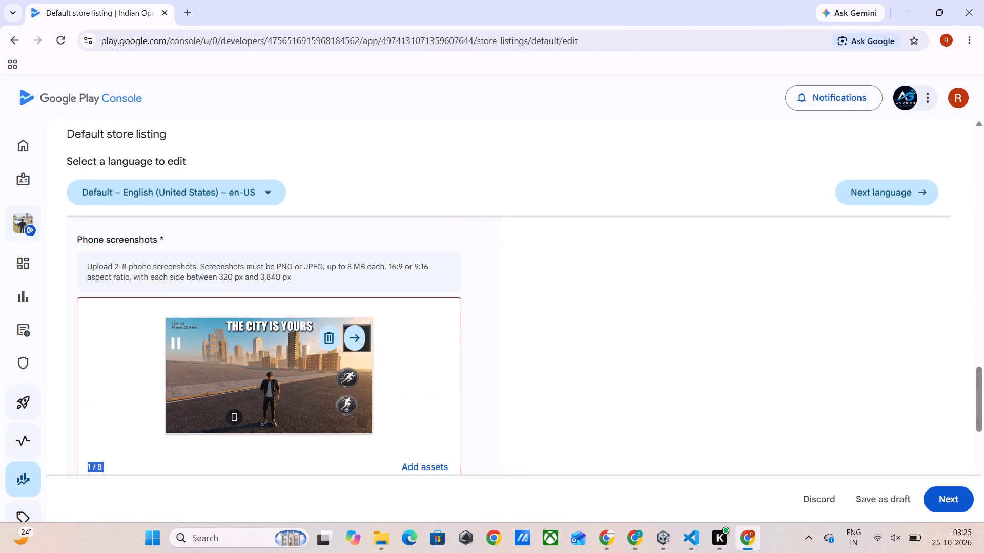
left_click(331, 352)
left_click(441, 348)
scroll(377, 347, "down", 2)
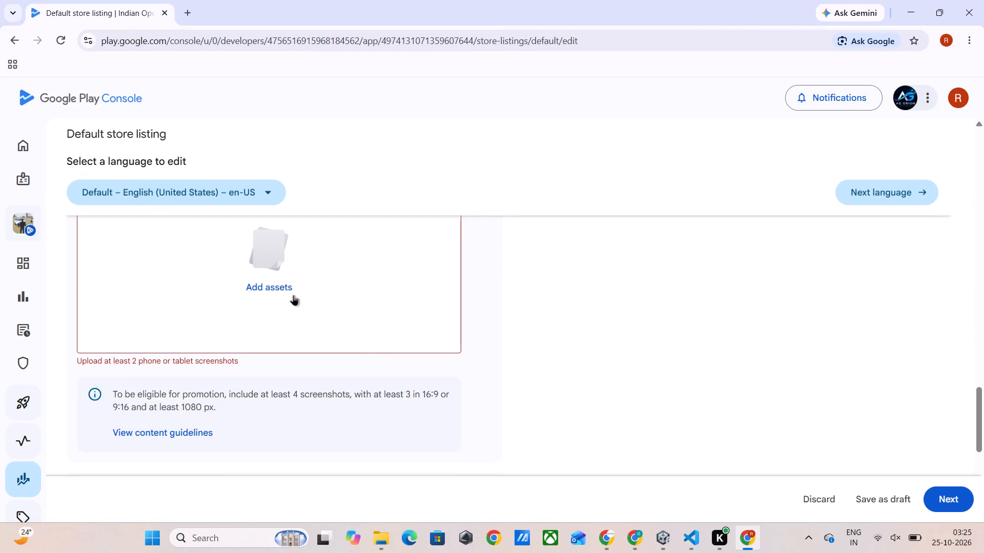
Open the asset library for the phone screenshots and examine the most recent images and their dimensions.
left_click(285, 289)
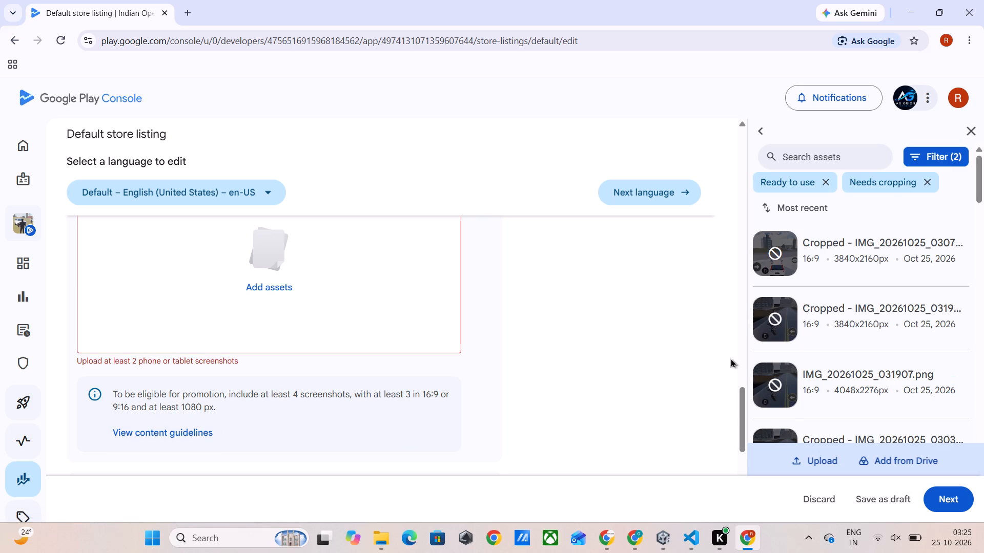
scroll(869, 345, "down", 1)
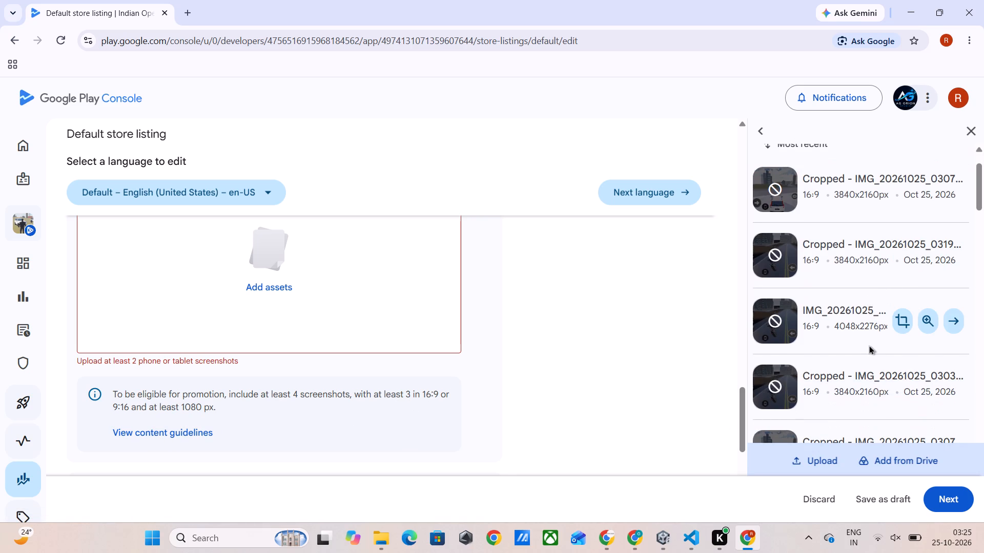
scroll(865, 334, "up", 3)
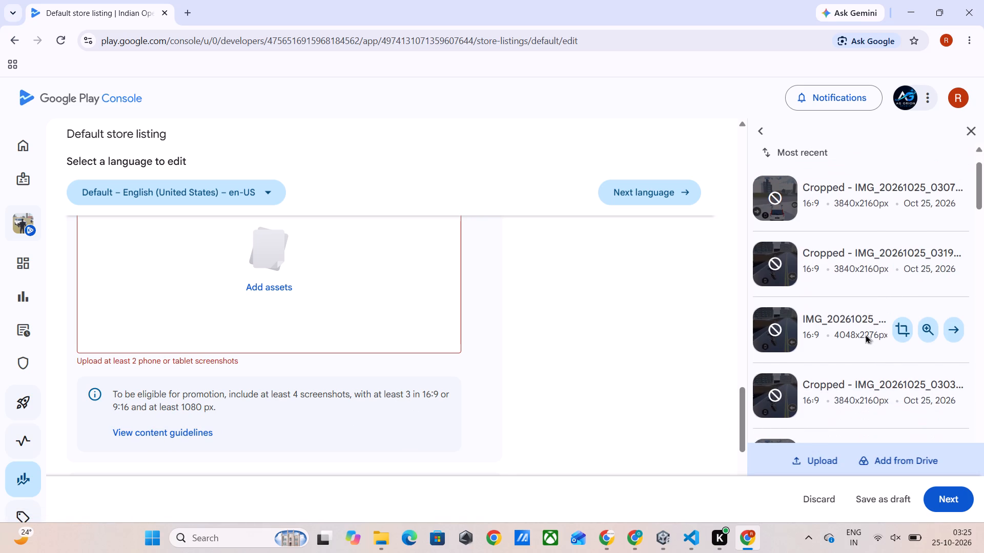
scroll(865, 334, "up", 3)
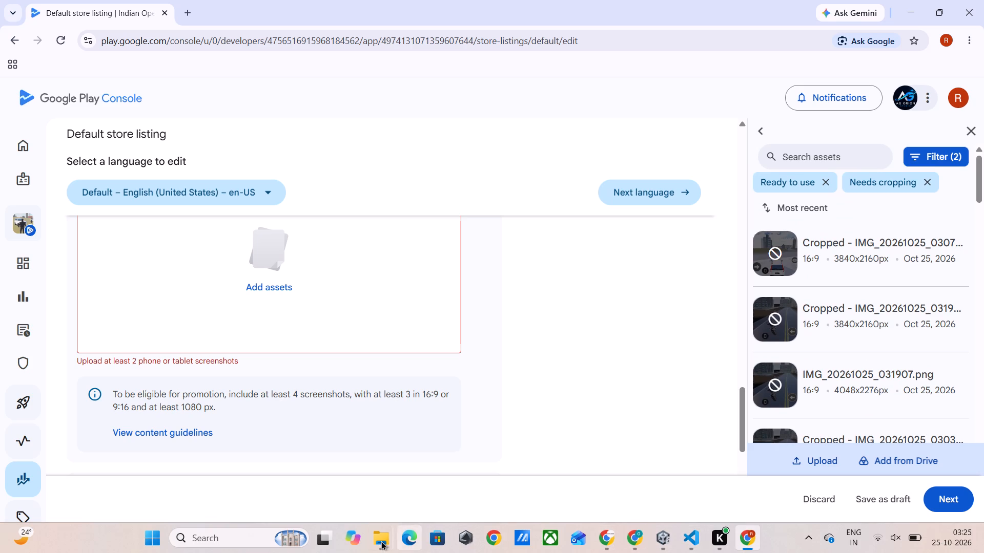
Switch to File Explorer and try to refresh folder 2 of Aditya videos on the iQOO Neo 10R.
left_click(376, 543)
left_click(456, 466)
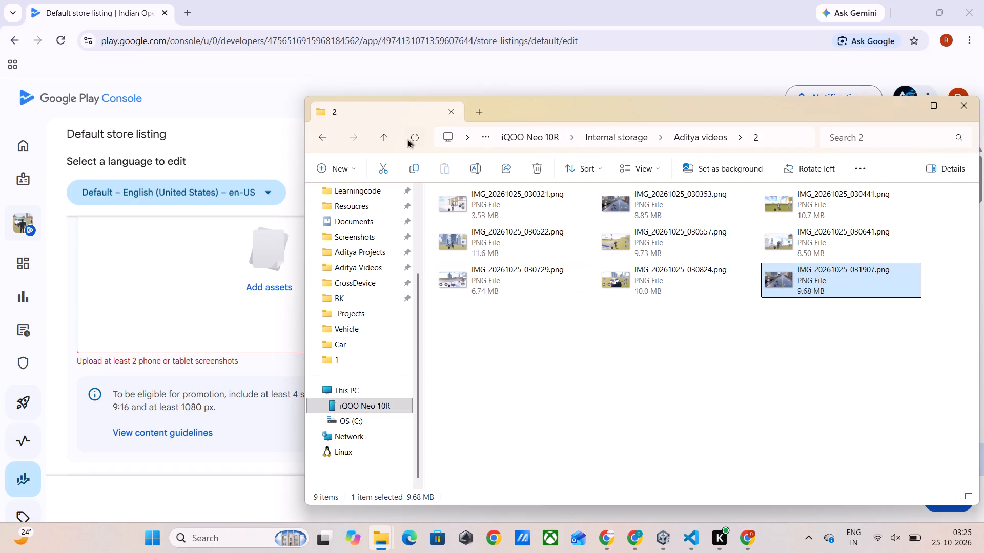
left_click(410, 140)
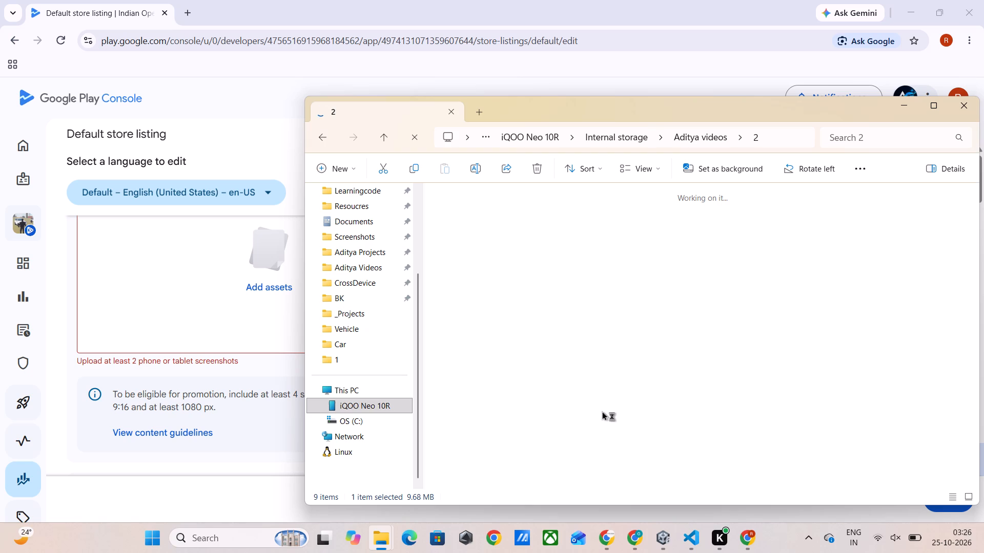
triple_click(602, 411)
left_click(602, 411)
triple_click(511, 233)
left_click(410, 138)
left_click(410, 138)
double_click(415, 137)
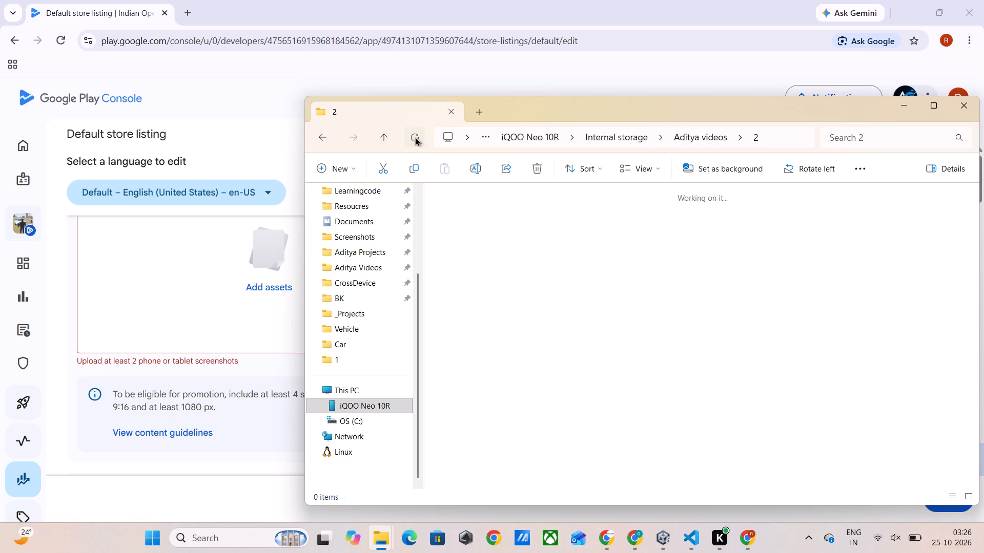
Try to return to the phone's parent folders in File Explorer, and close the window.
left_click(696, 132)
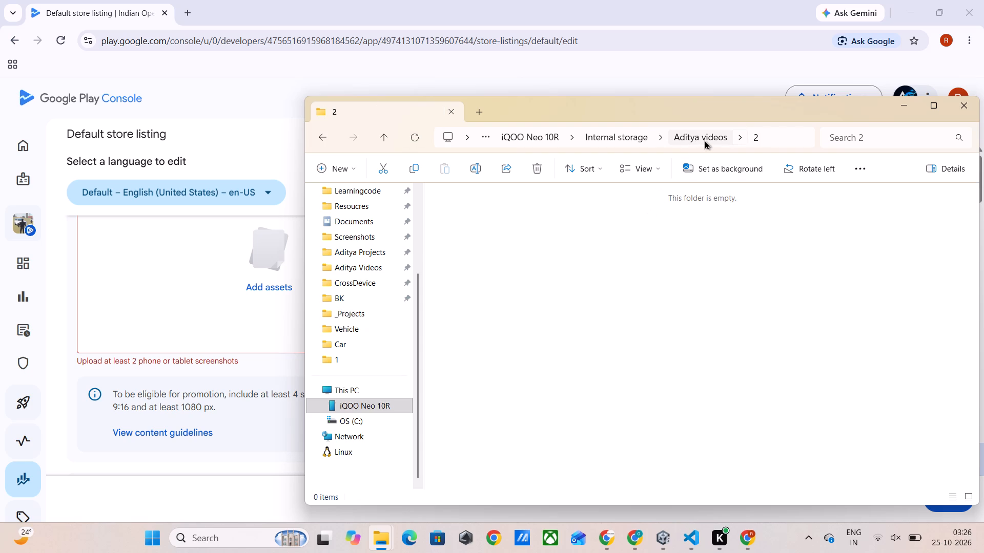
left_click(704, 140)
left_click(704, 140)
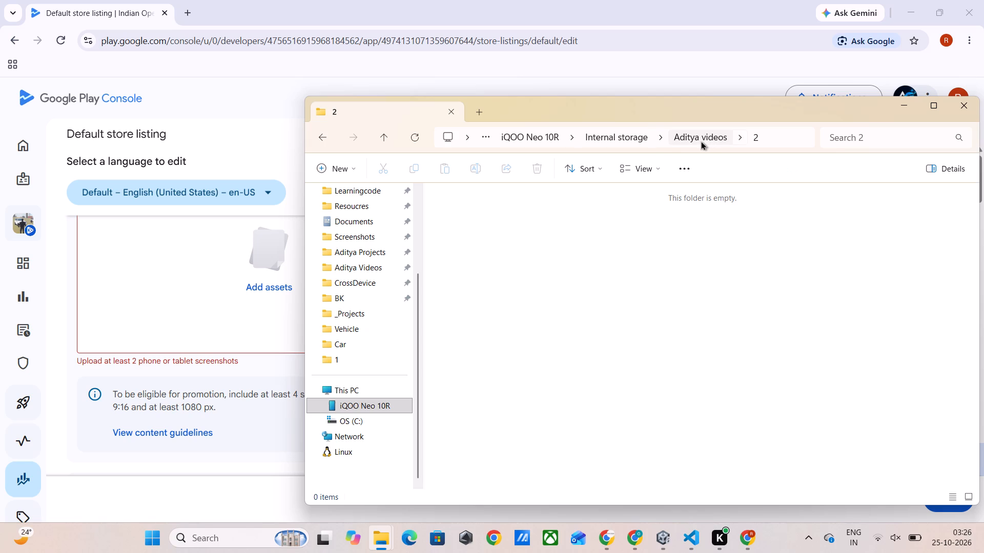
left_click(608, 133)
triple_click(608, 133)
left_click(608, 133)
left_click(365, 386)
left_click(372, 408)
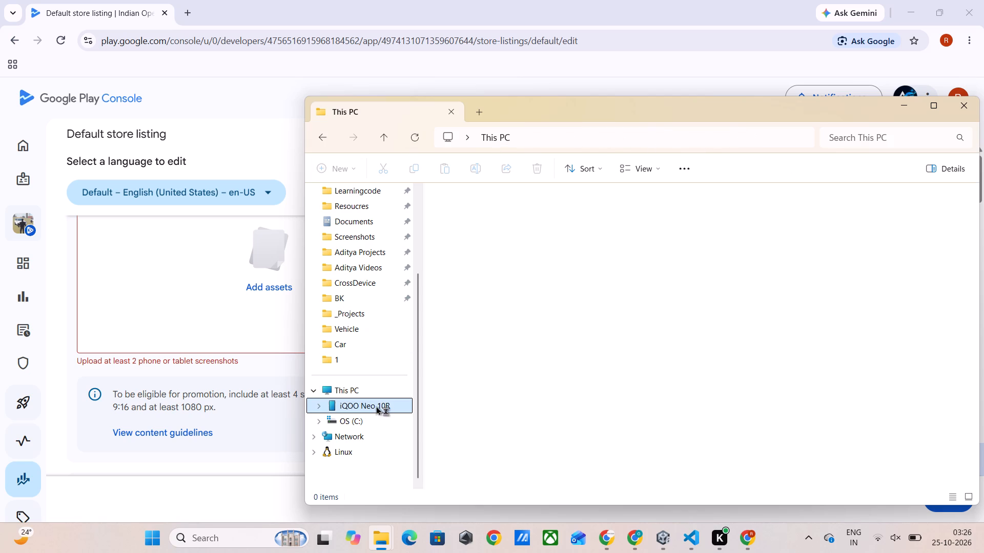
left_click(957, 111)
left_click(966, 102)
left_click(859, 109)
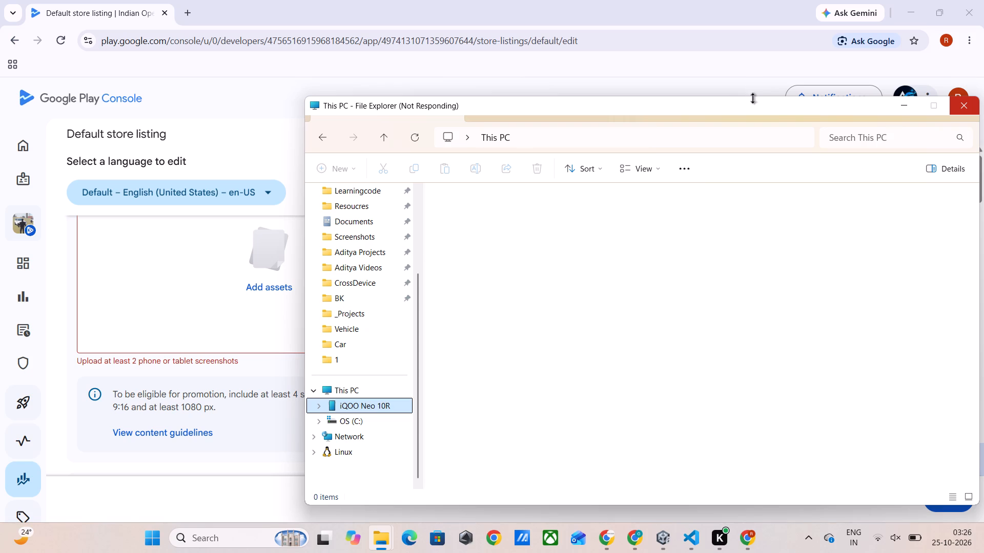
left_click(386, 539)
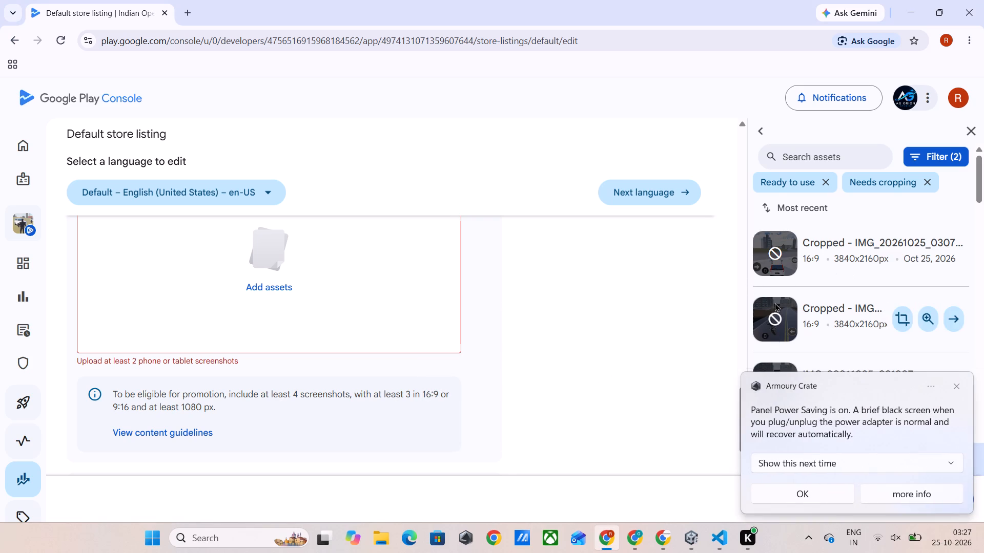
Dismiss the Armoury Crate notification and bring the empty phone screenshots area into view.
left_click(955, 383)
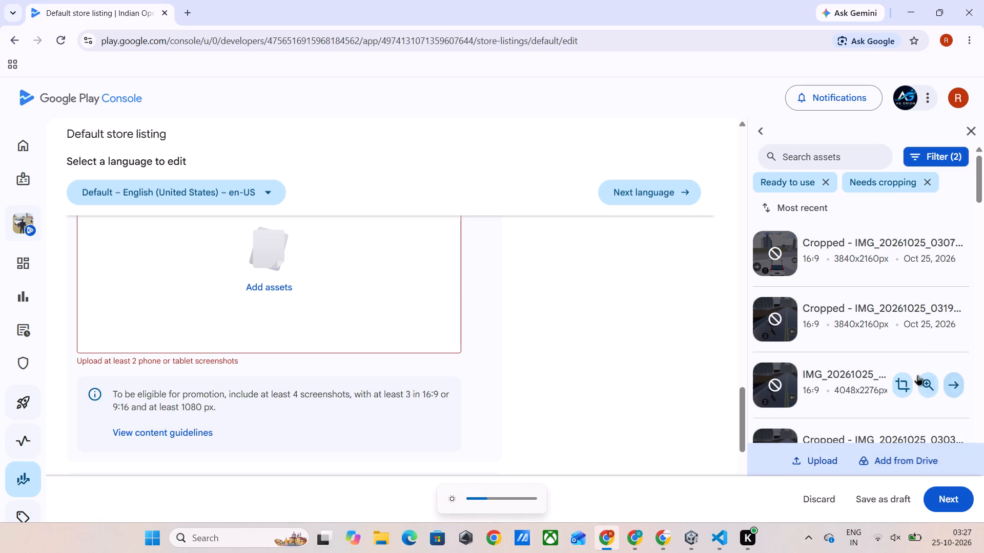
scroll(843, 332, "up", 2)
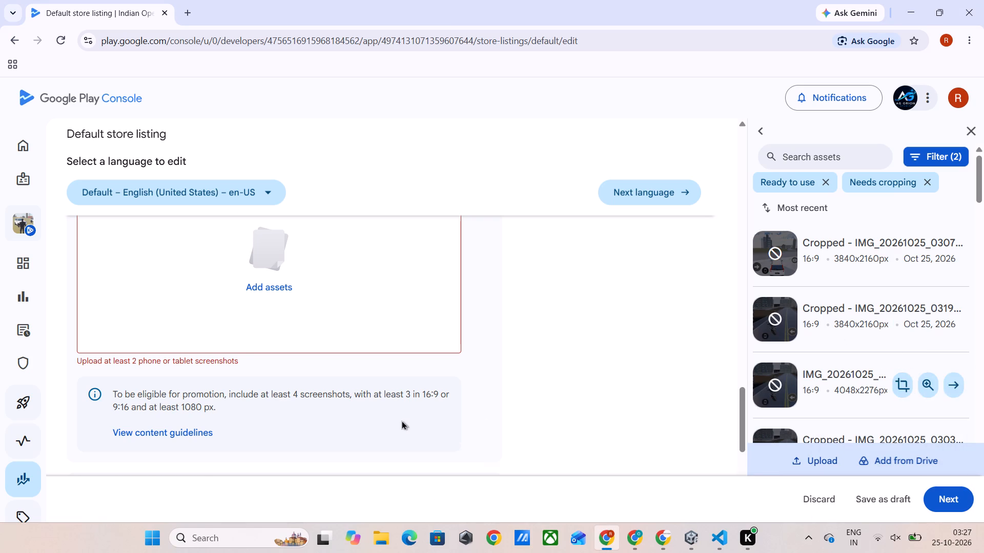
scroll(401, 420, "up", 1)
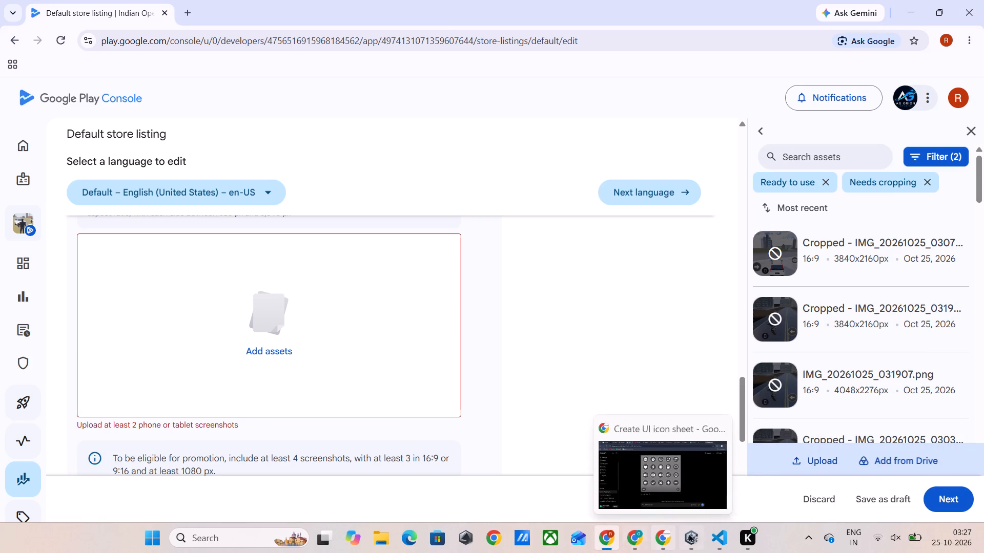
Reopen File Explorer, go to folder 2 in Aditya videos on the iQOO Neo 10R's internal storage, and refresh it.
left_click(378, 539)
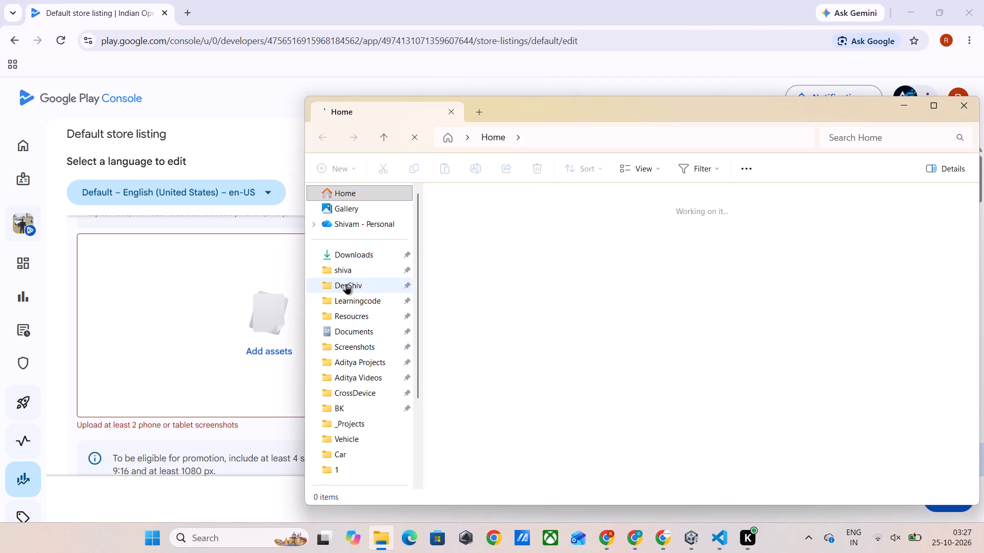
left_click(372, 211)
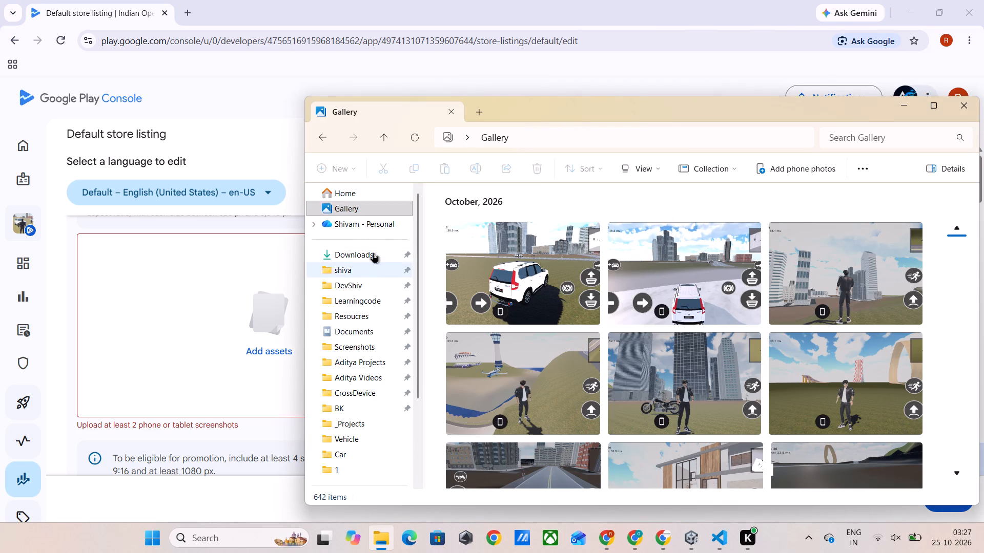
scroll(373, 252, "down", 4)
left_click(360, 402)
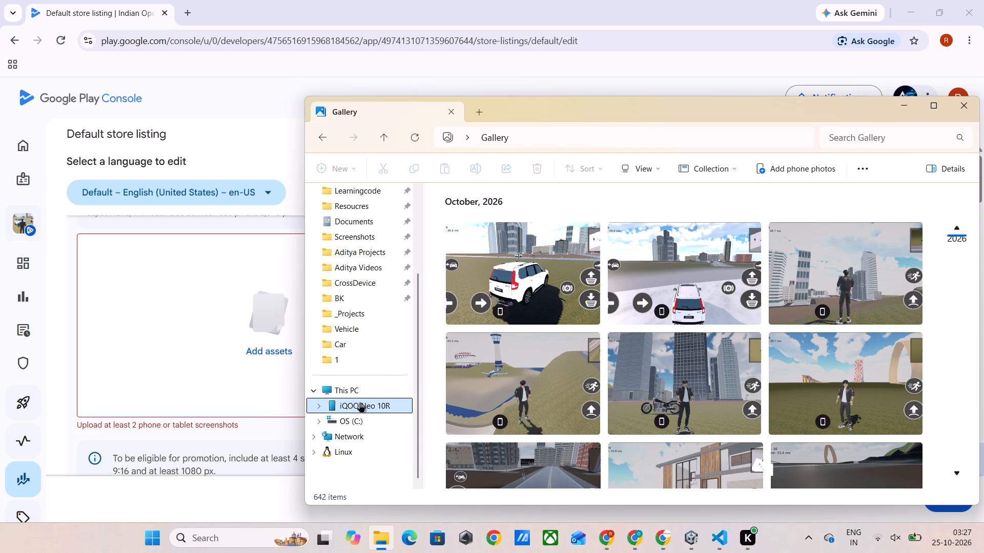
double_click(522, 216)
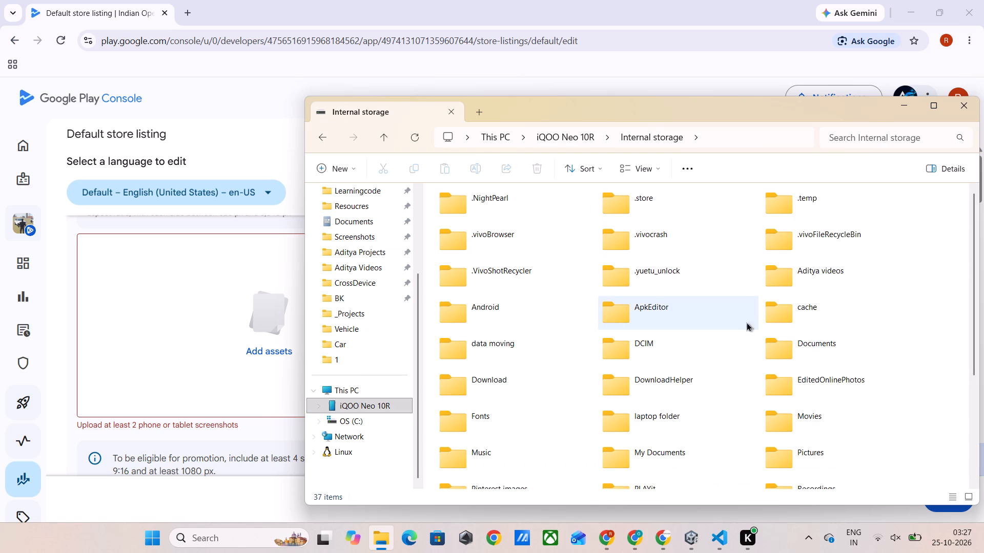
double_click(804, 285)
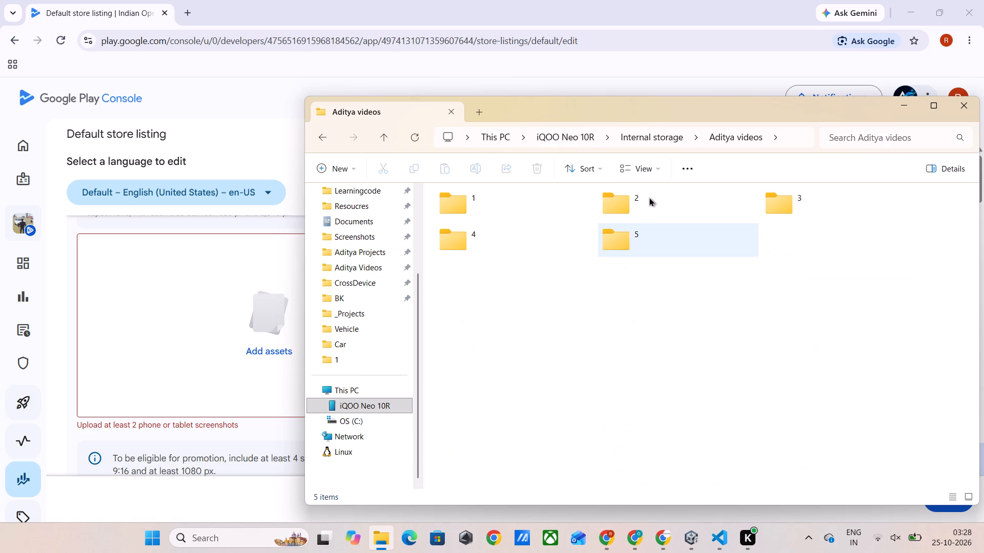
double_click(649, 197)
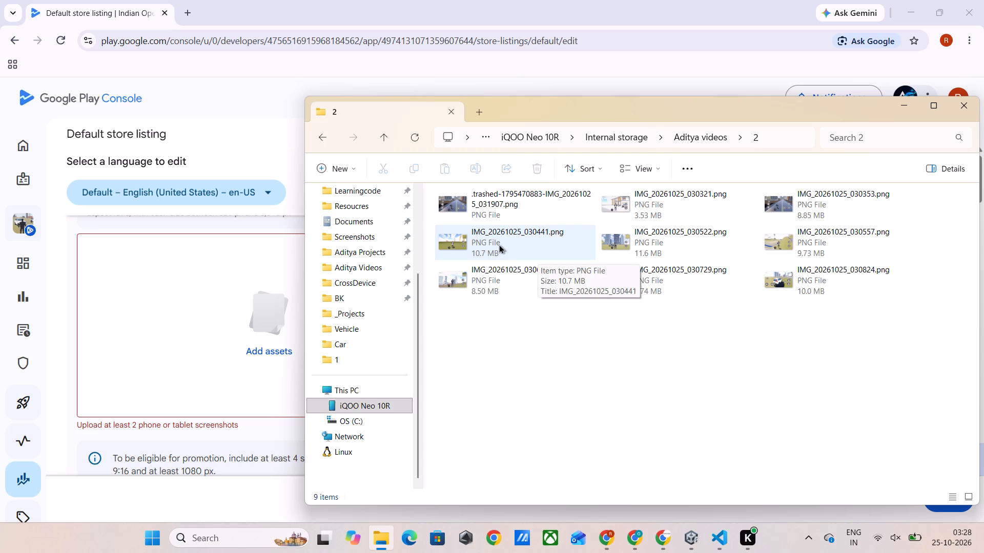
left_click(415, 137)
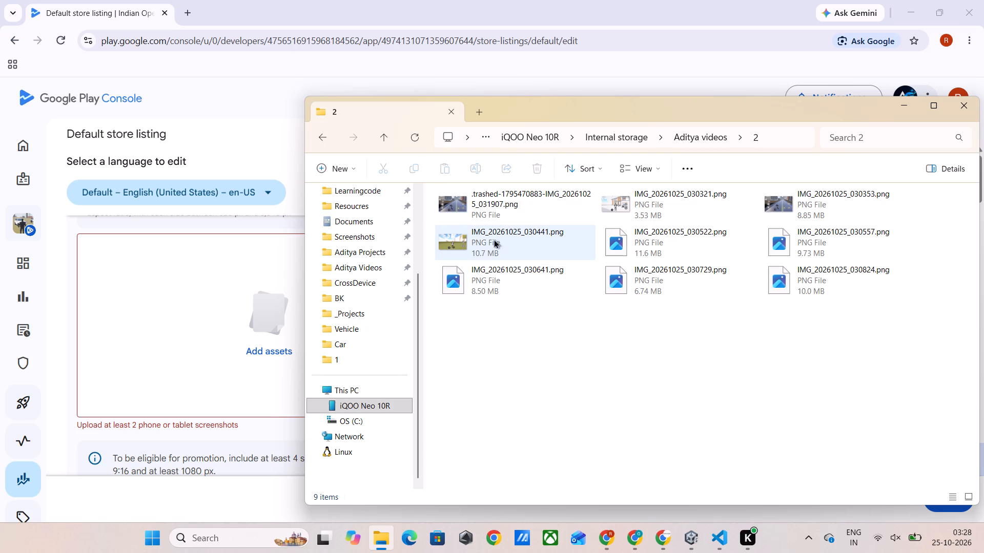
Upload IMG_20261025_030441.png from folder 2 to the phone screenshots area of the store listing.
left_click_drag(478, 234, 242, 352)
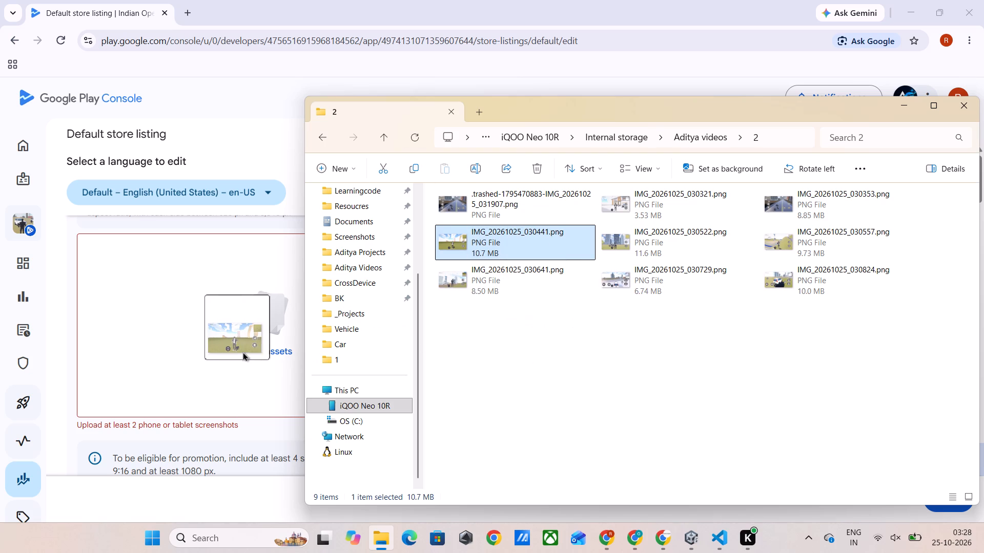
left_click_drag(242, 352, 238, 352)
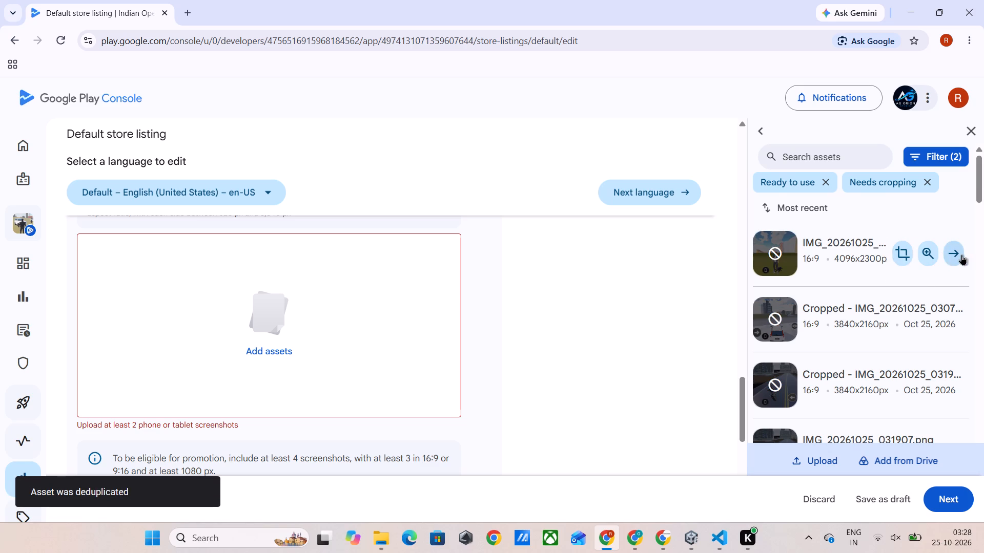
Crop IMG_20261025_030441.png to 16:9 Landscape and save it as a copy.
left_click(961, 254)
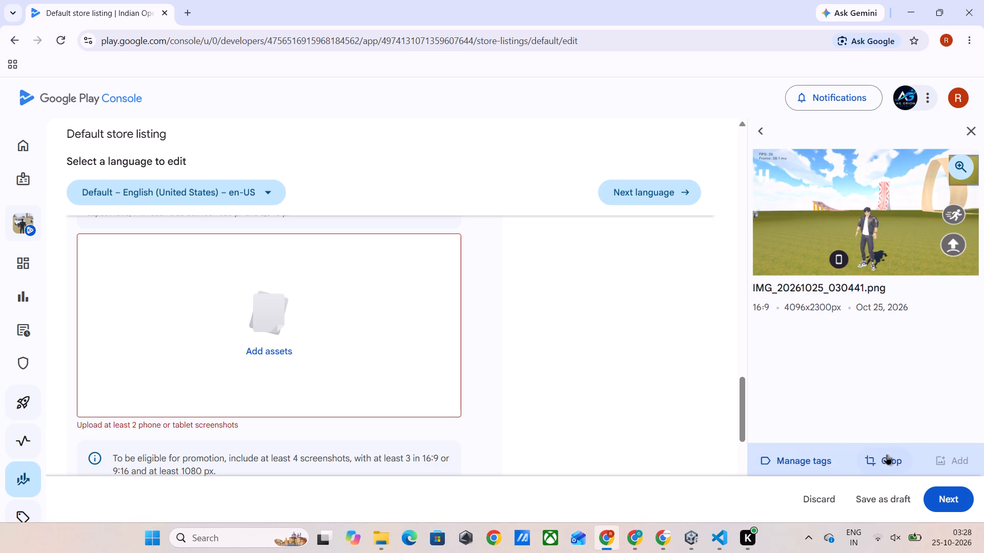
left_click(887, 454)
double_click(361, 363)
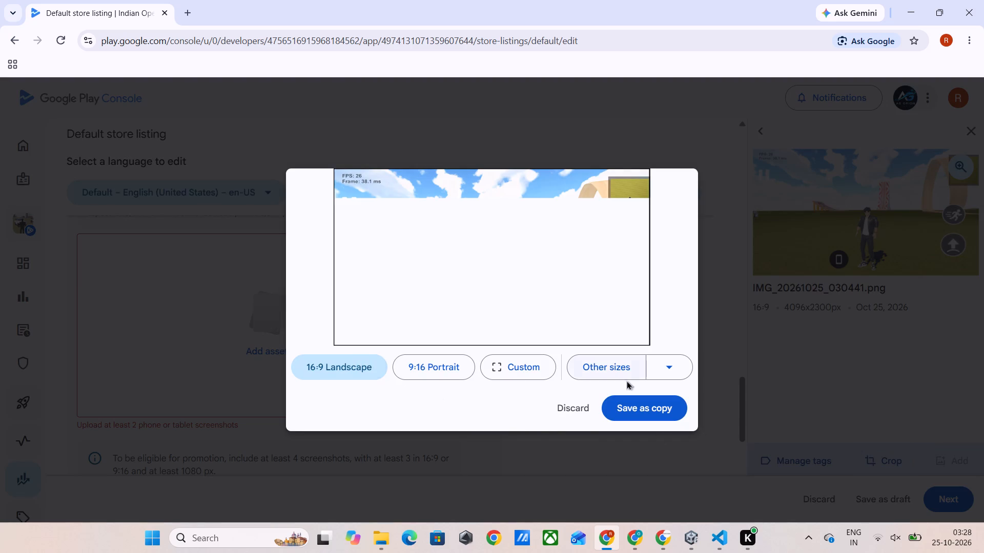
left_click(669, 410)
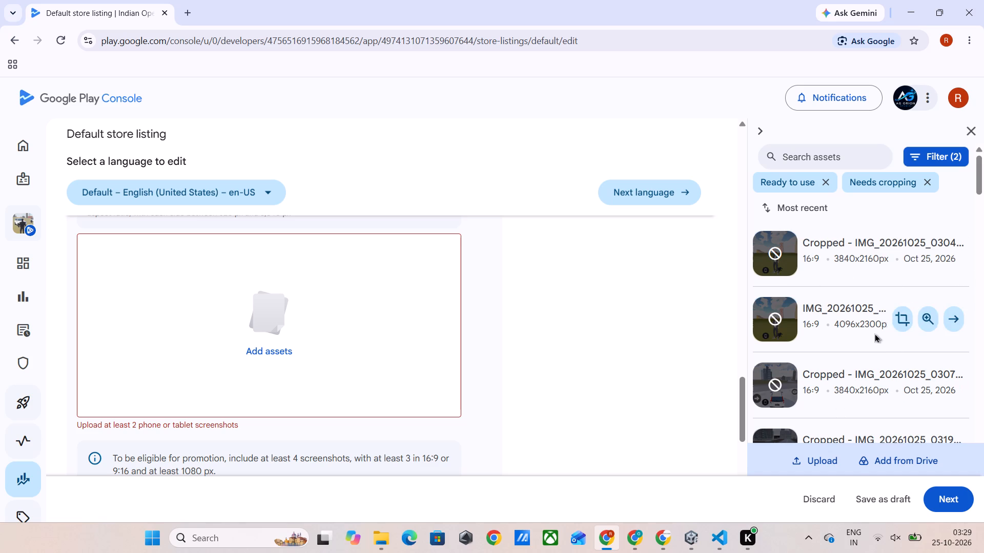
Examine the uploaded images in the asset library and the size and aspect ratio requirements for phone screenshots.
scroll(870, 336, "down", 16)
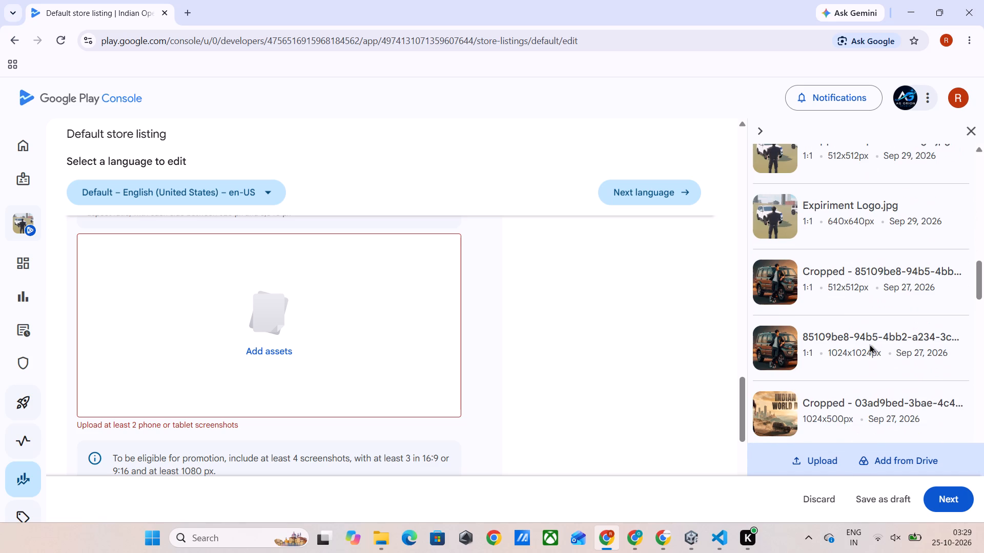
scroll(853, 338, "up", 6)
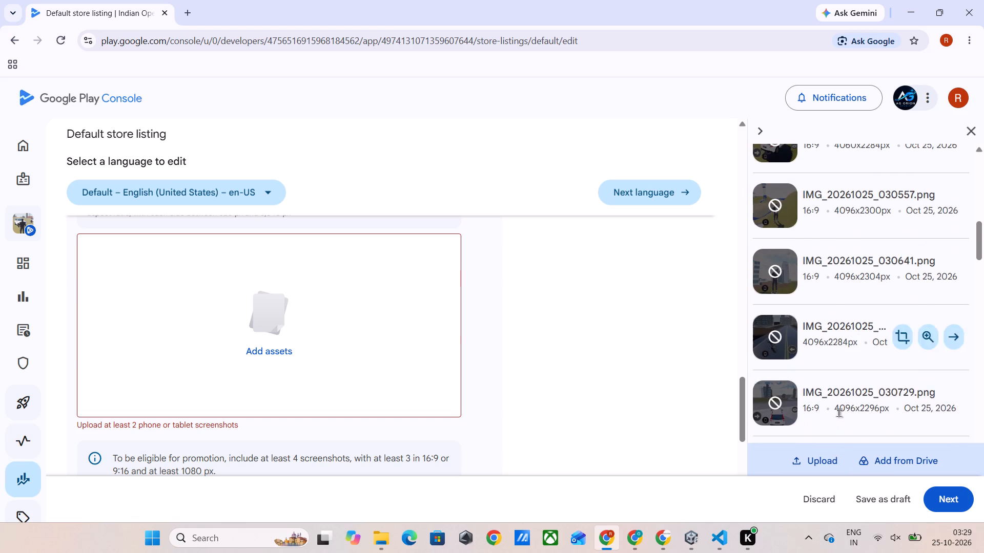
scroll(838, 422, "down", 2)
right_click(777, 273)
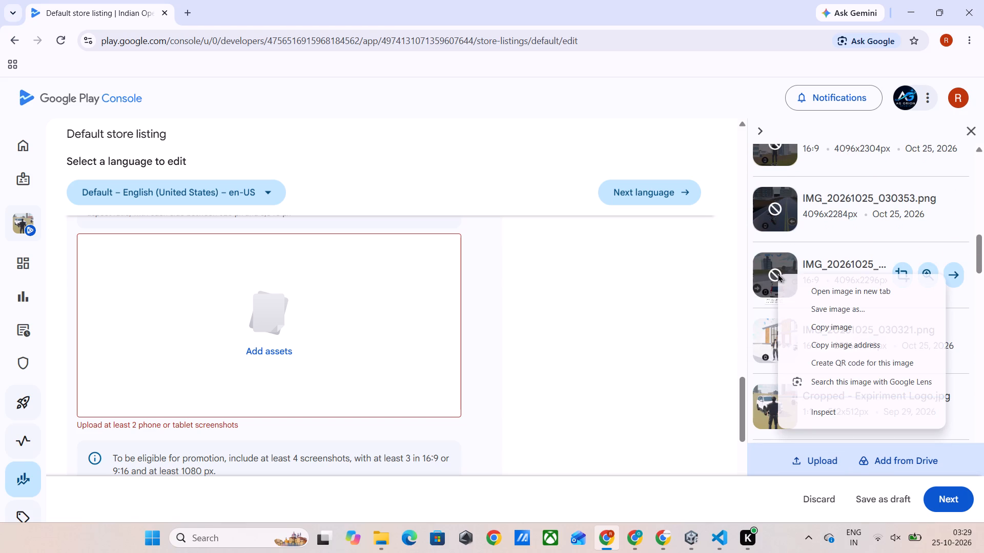
left_click(692, 303)
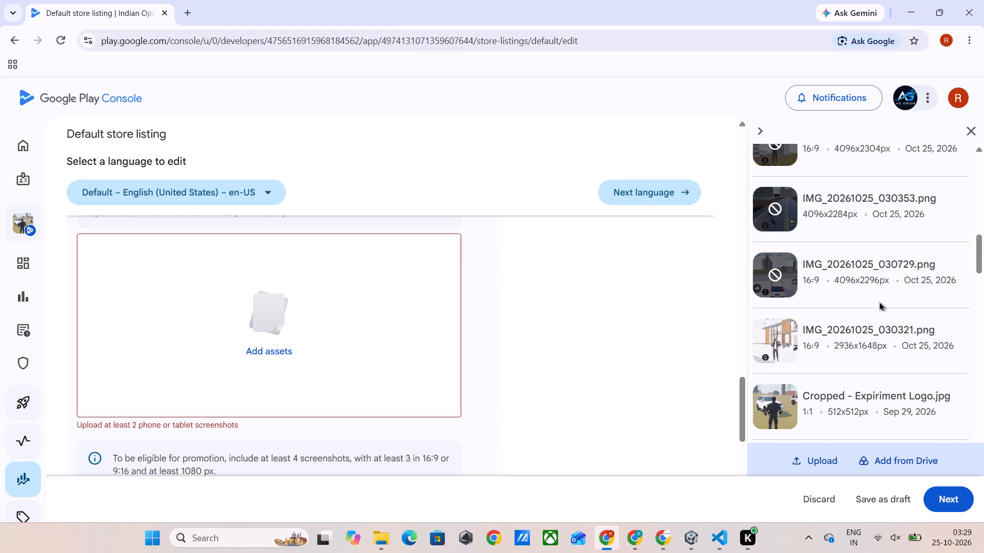
scroll(879, 302, "up", 5)
scroll(879, 302, "up", 16)
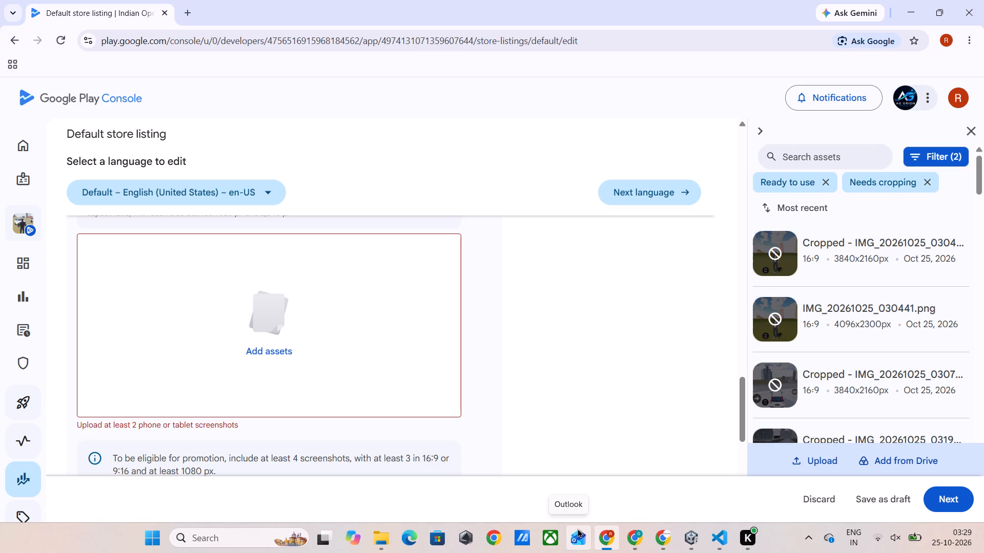
scroll(493, 448, "up", 2)
scroll(493, 447, "down", 3)
scroll(494, 446, "up", 1)
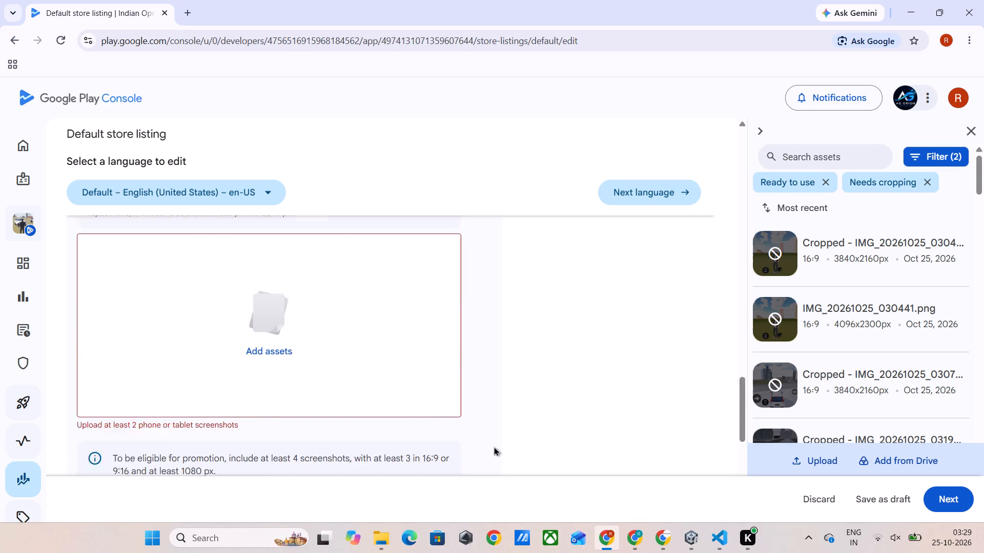
scroll(494, 446, "up", 2)
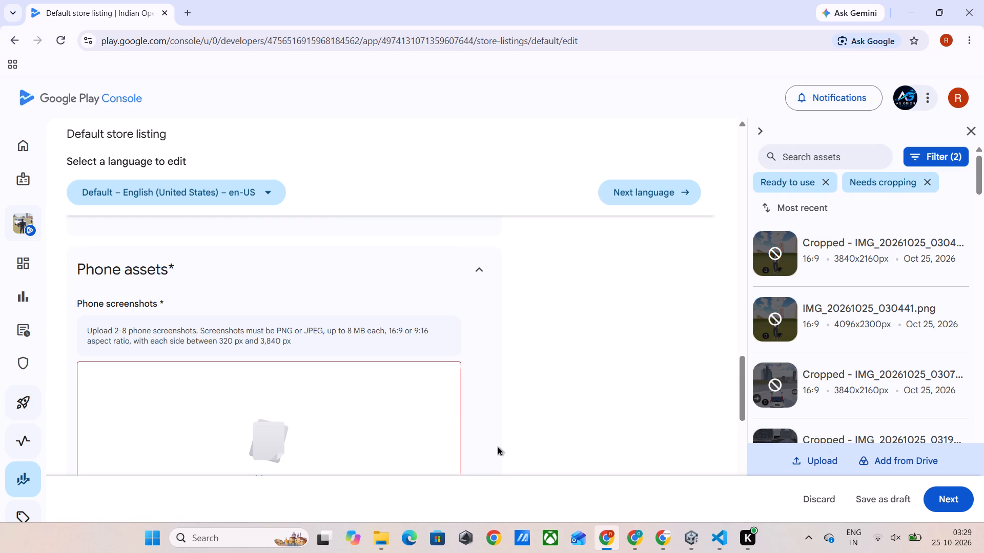
Search the web for "16:9 ratio converter" in a new tab and open the imagy.app 16:9 aspect ratio tool.
left_click(184, 4)
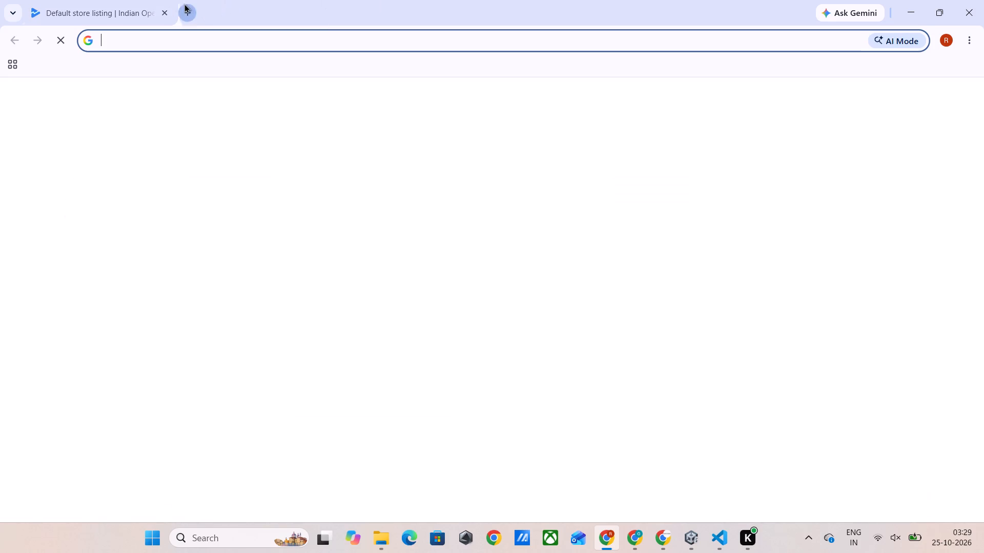
left_click(227, 46)
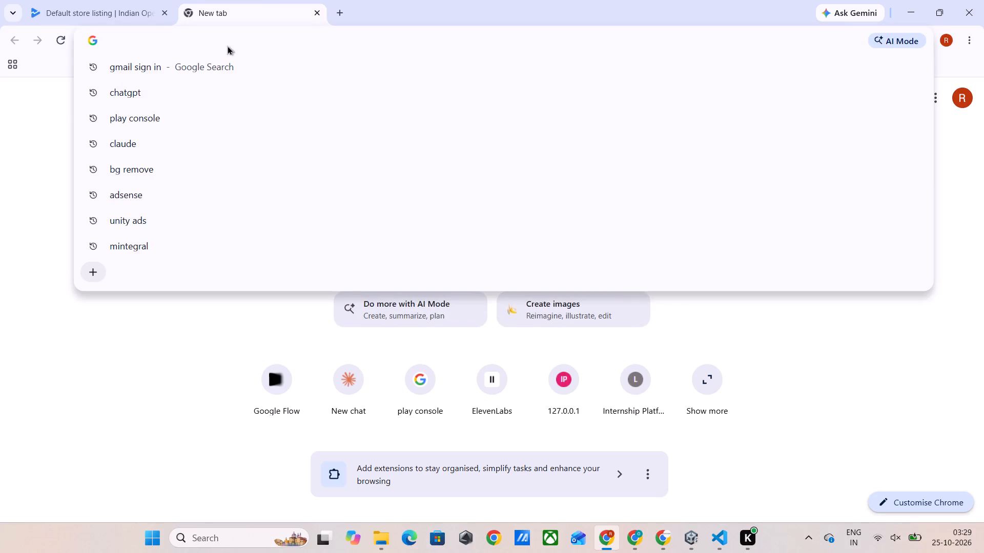
type("16")
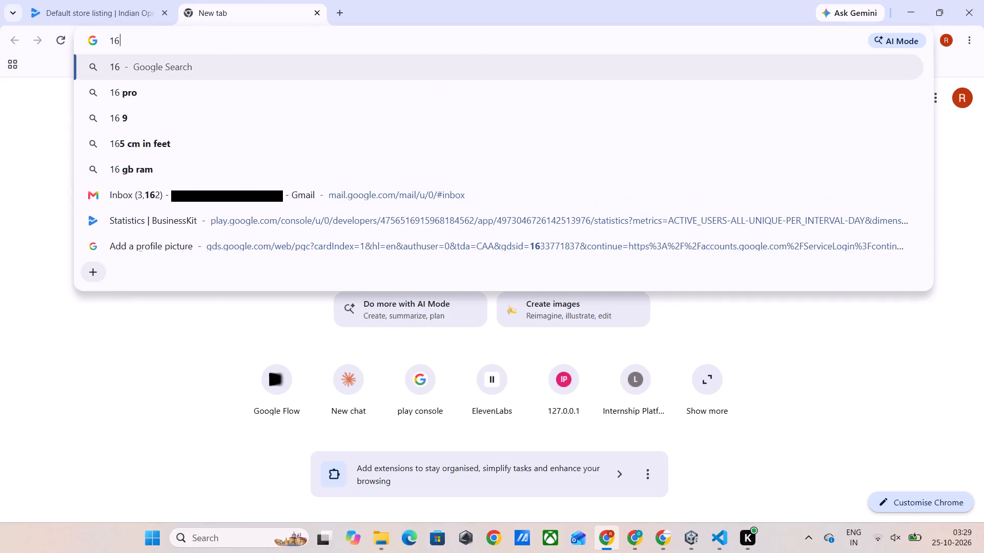
type(":9 ratio converter")
key("Return")
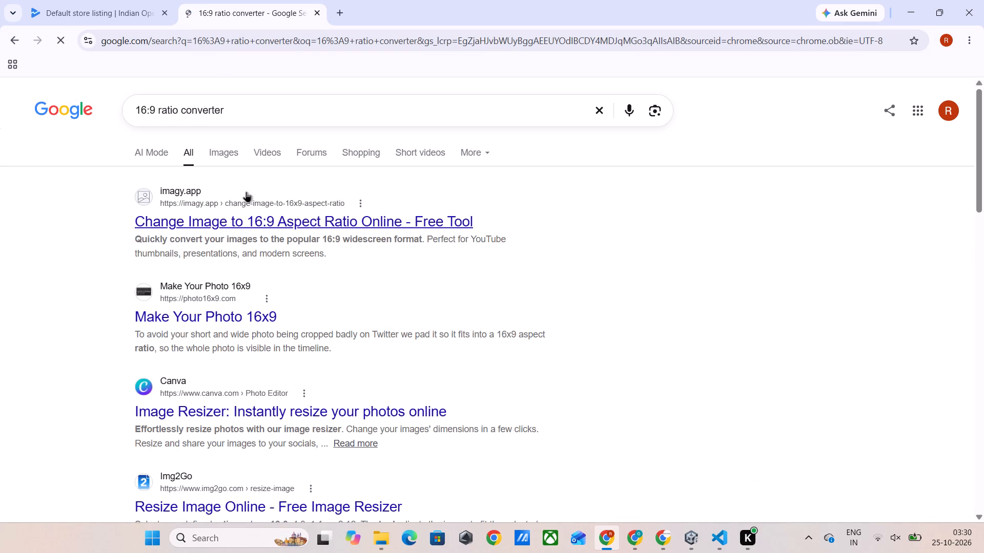
left_click(249, 216)
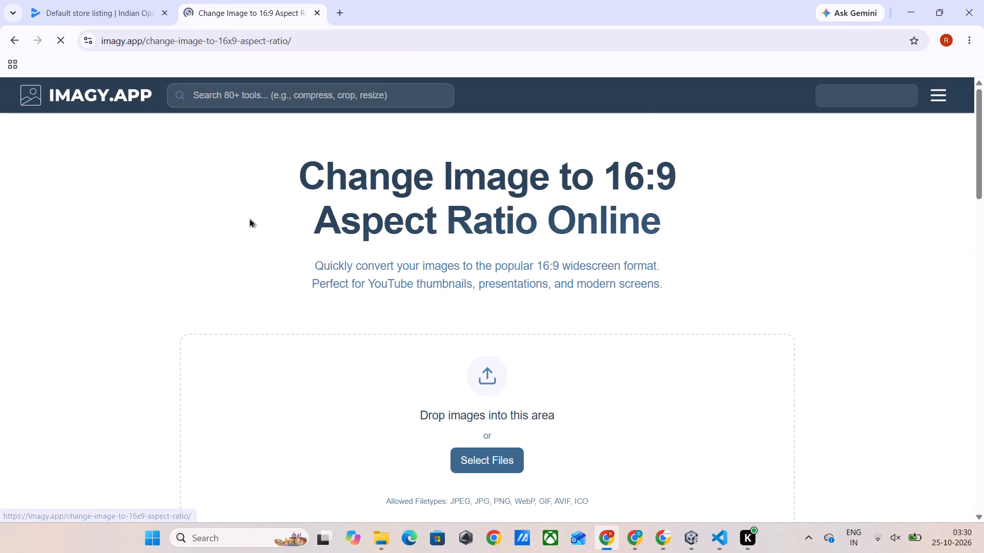
Load IMG_20261025_030353.png from the Aditya Videos folder into the 16:9 converter.
scroll(383, 230, "down", 3)
left_click(506, 271)
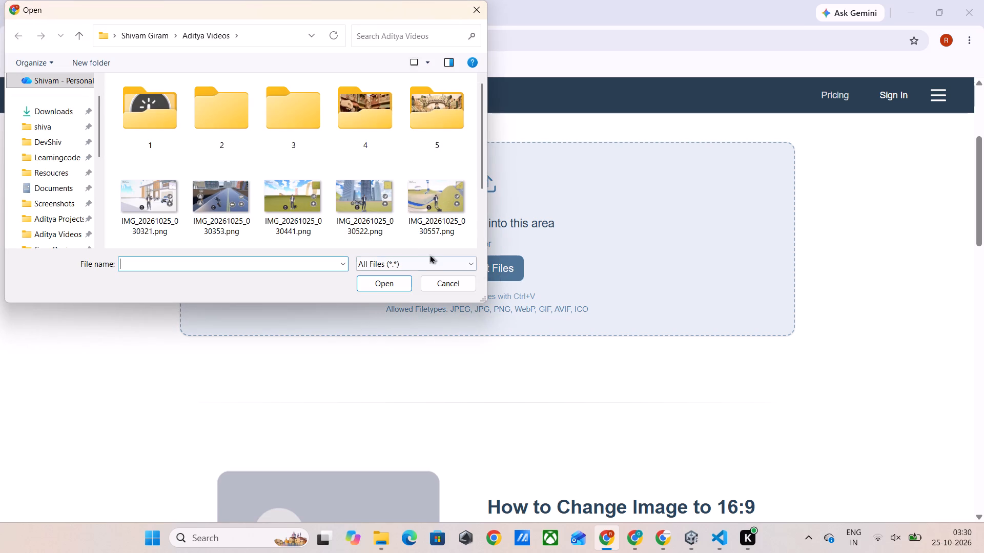
scroll(170, 143, "down", 3)
left_click(166, 149)
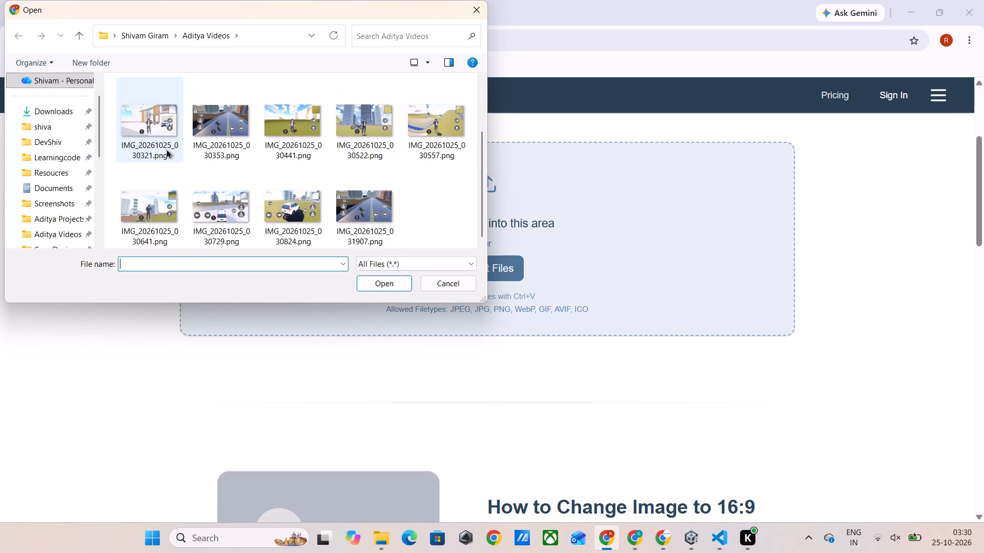
left_click(248, 133)
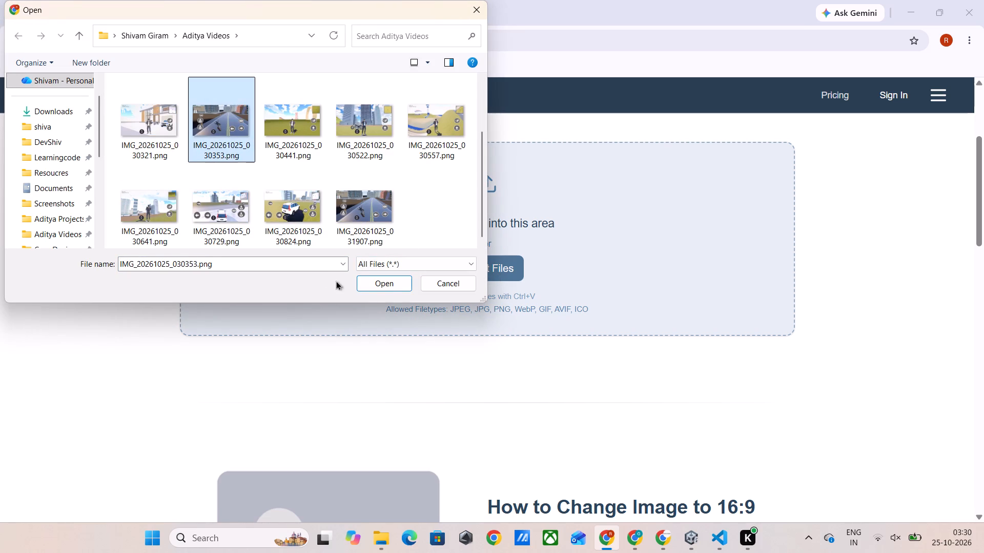
left_click(392, 289)
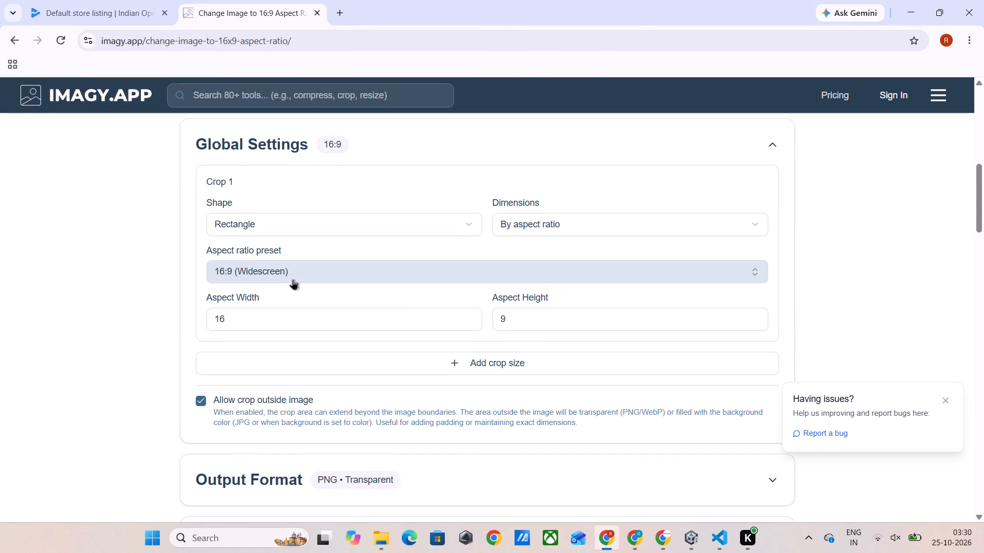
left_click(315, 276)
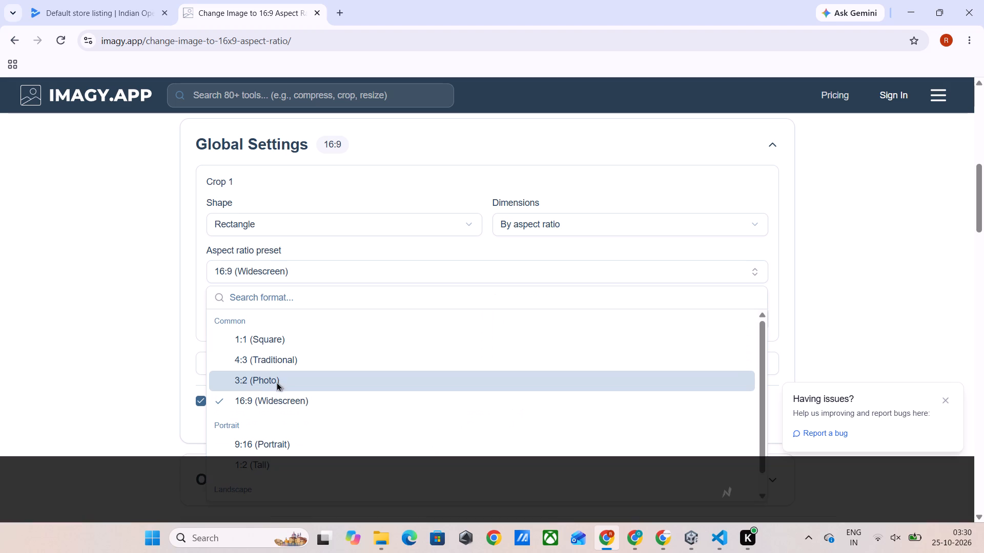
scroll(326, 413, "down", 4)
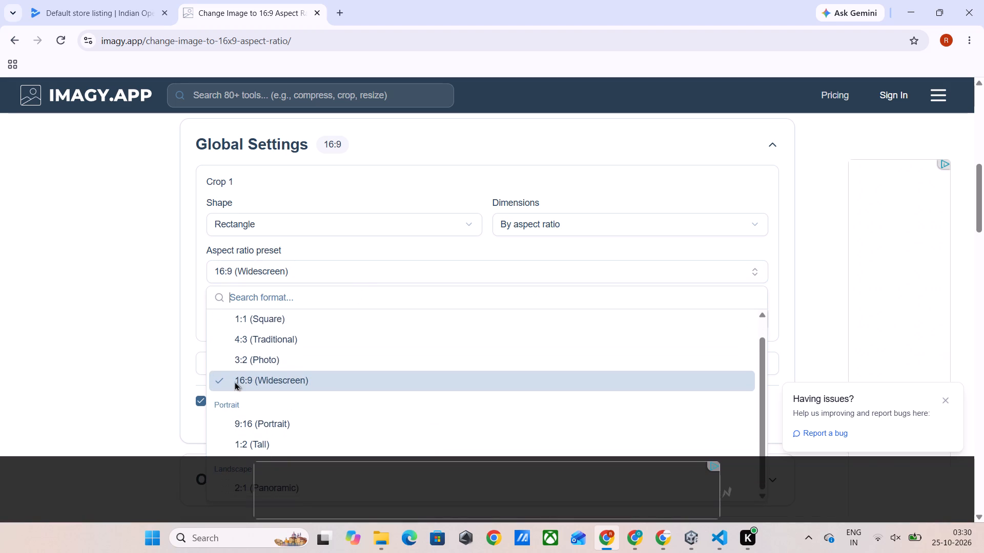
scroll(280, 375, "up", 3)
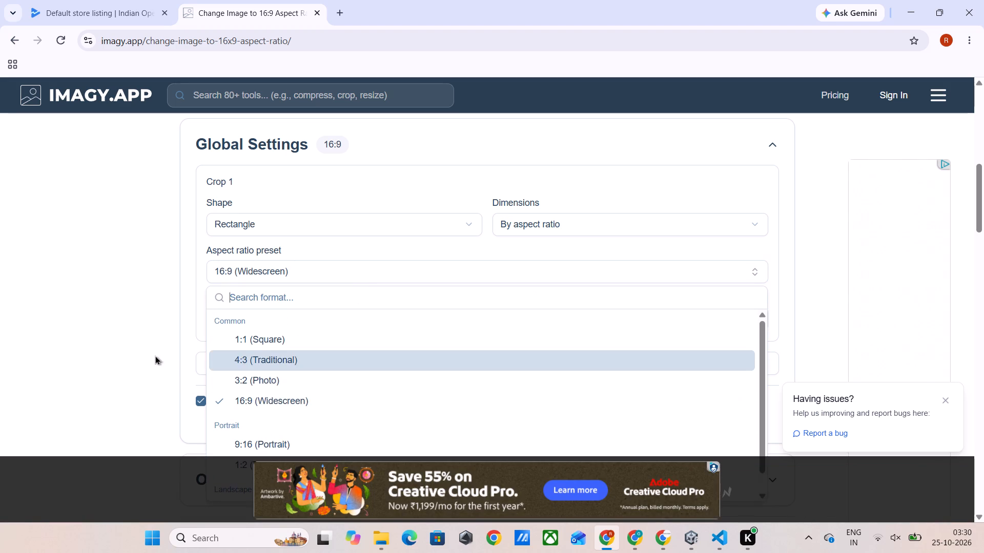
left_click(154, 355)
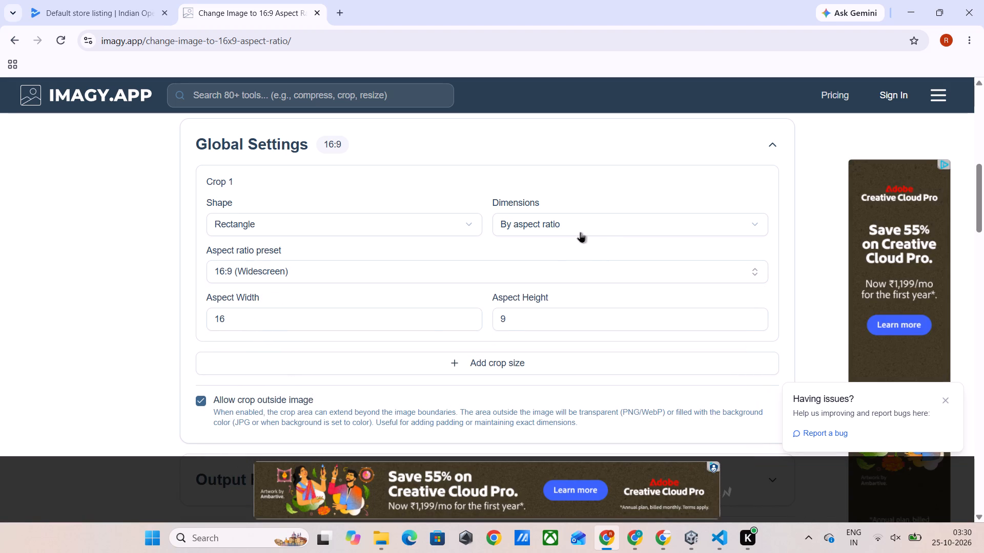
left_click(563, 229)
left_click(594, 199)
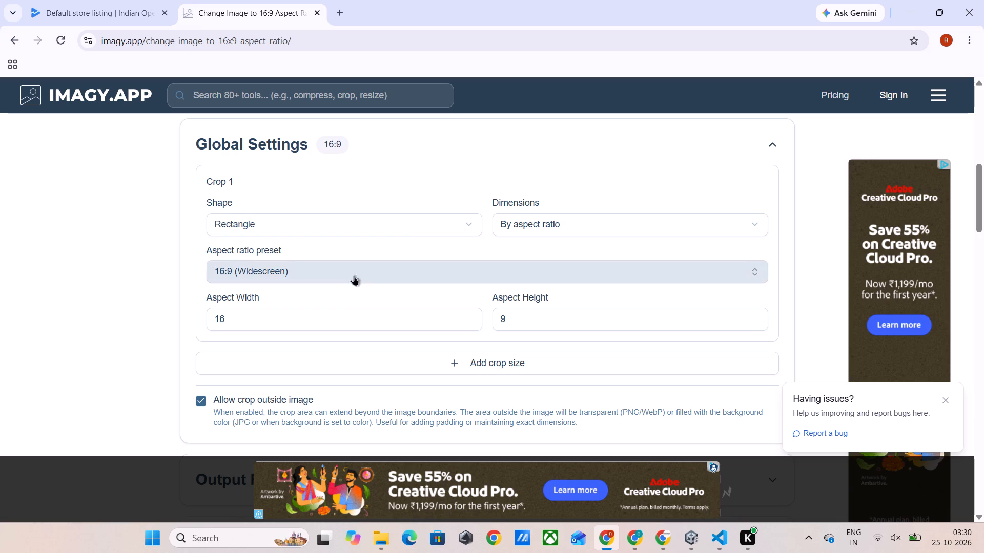
Enlarge the 16:9 crop frame to cover the whole motorcycle screenshot, about 4111 × 2312.
scroll(416, 367, "down", 2)
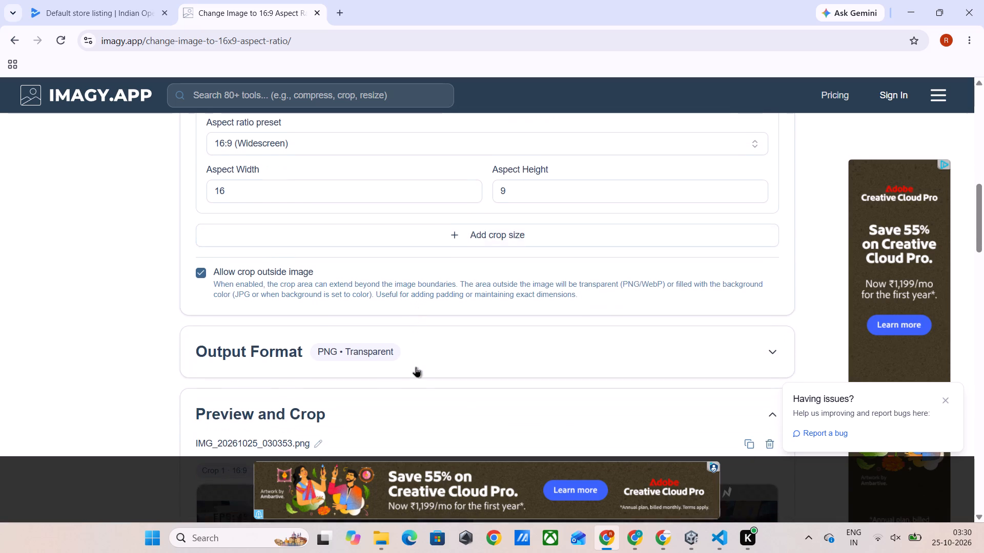
scroll(416, 367, "down", 8)
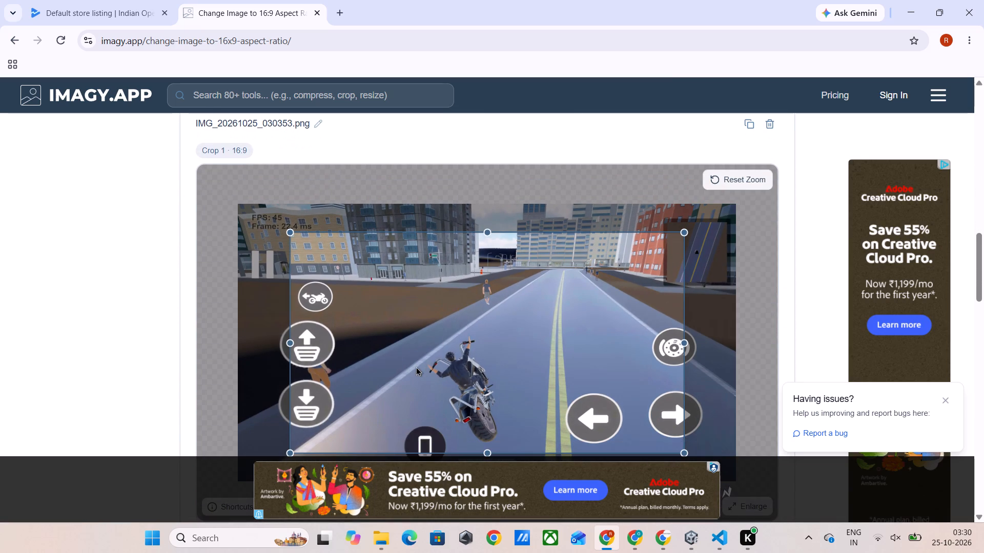
scroll(826, 354, "down", 2)
scroll(795, 338, "up", 1)
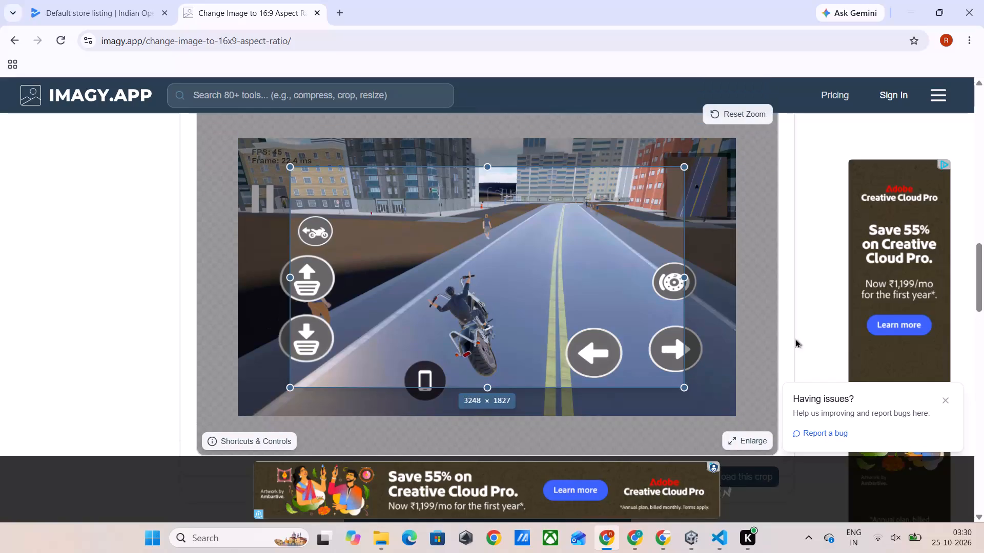
left_click_drag(682, 172, 733, 152)
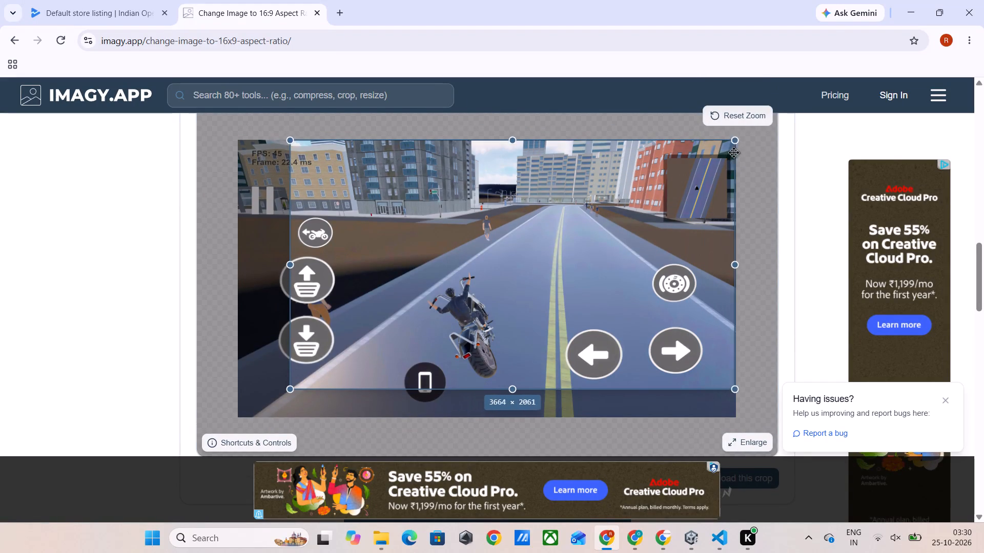
left_click_drag(733, 152, 734, 161)
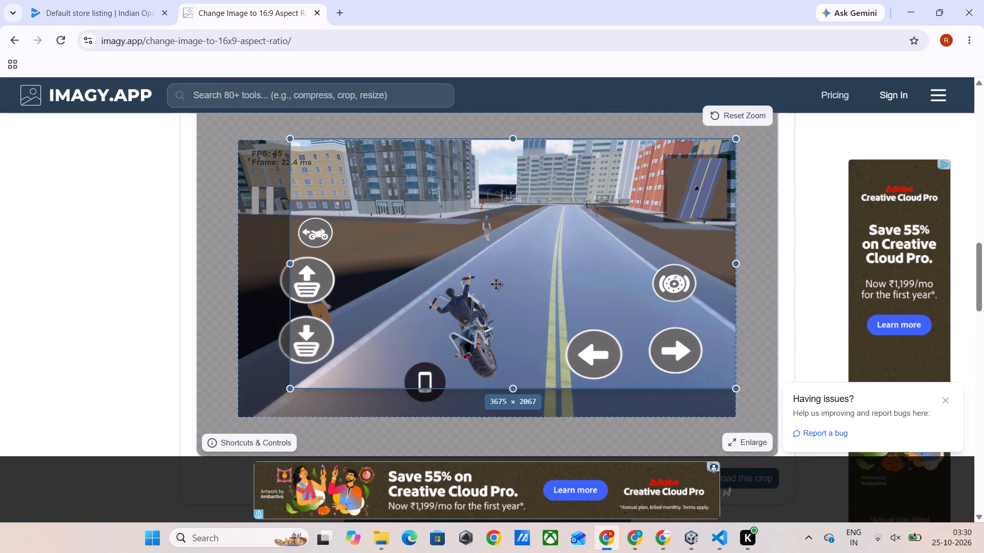
left_click_drag(292, 388, 243, 416)
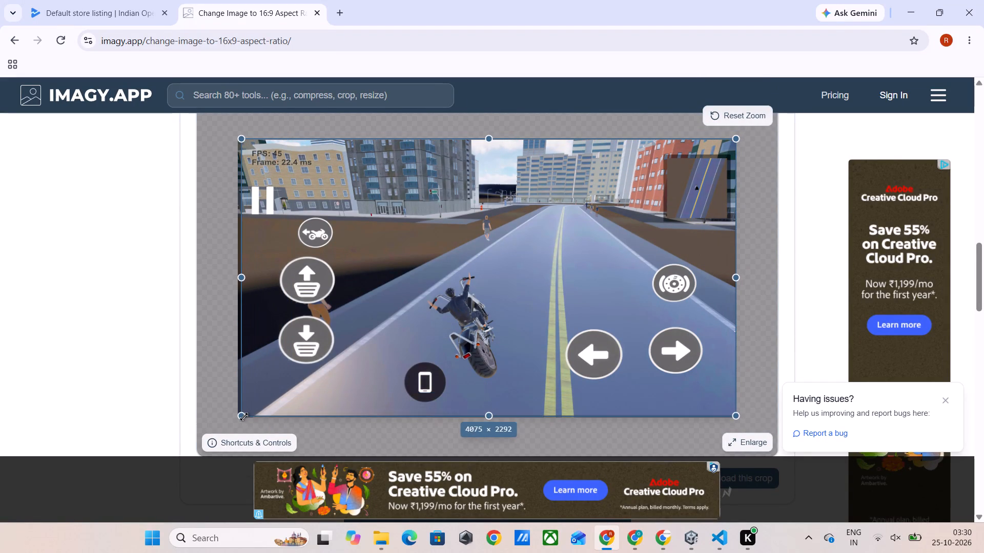
left_click_drag(243, 416, 240, 417)
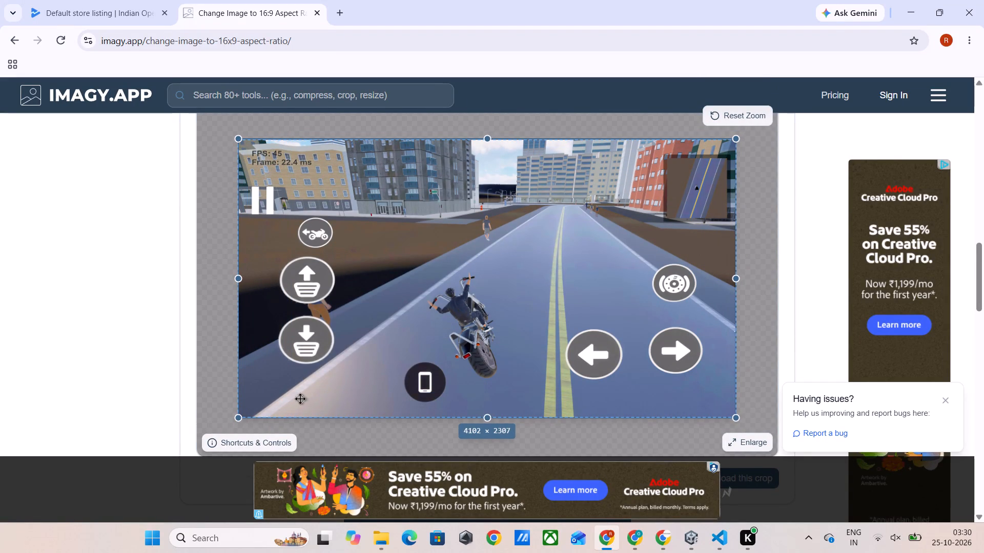
scroll(817, 423, "down", 1)
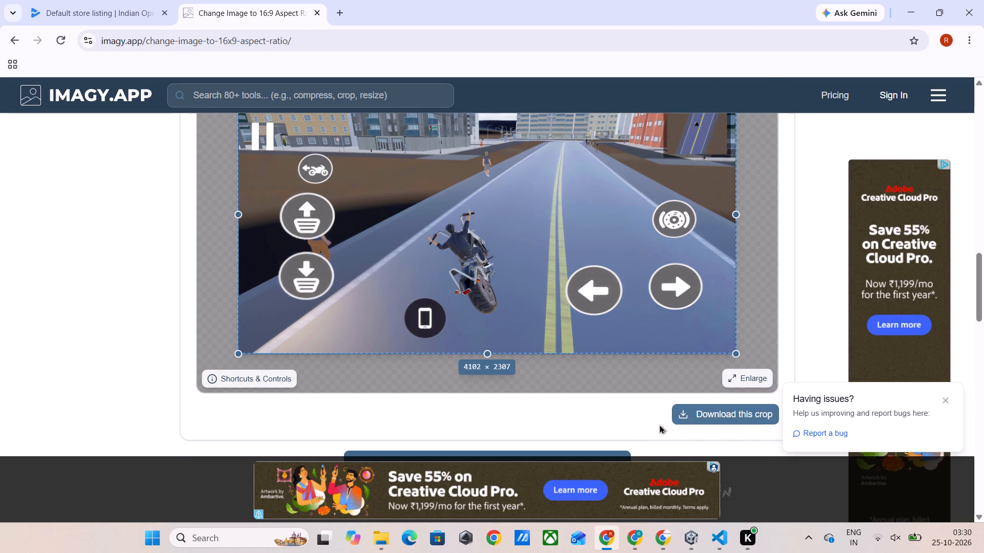
left_click(486, 355)
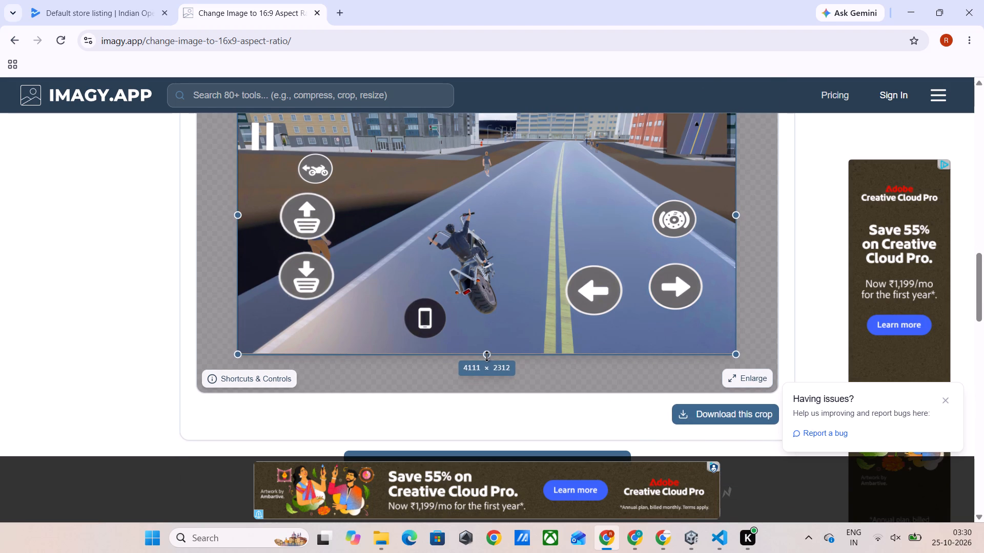
Download the 16:9 crop of IMG_20261025_030353.png.
middle_click(549, 314)
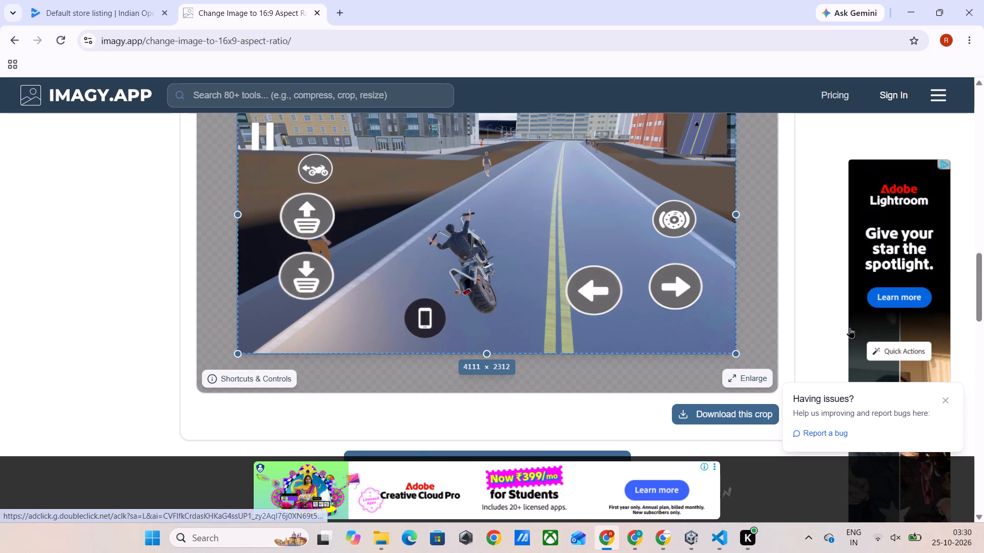
middle_click_drag(840, 321, 833, 354)
scroll(833, 354, "up", 4)
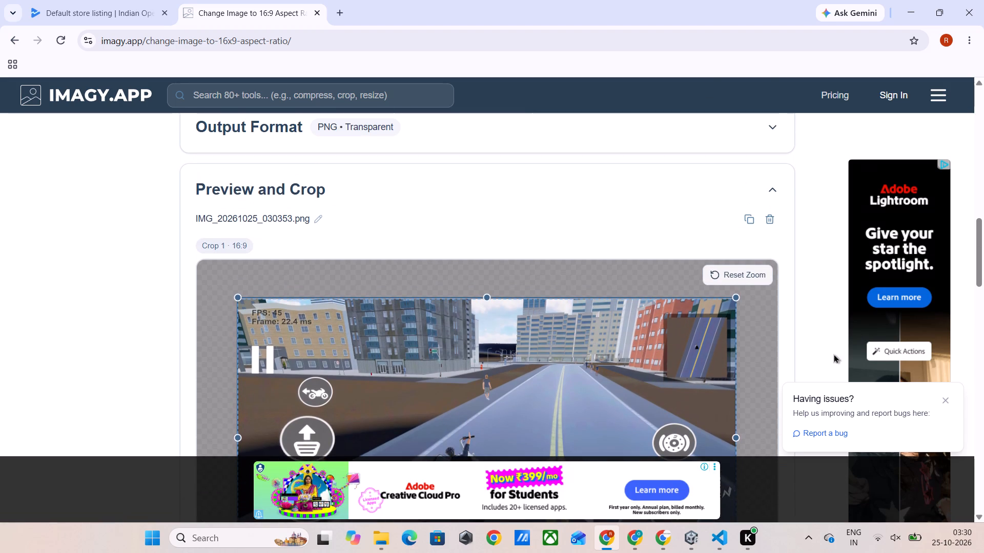
scroll(833, 354, "down", 3)
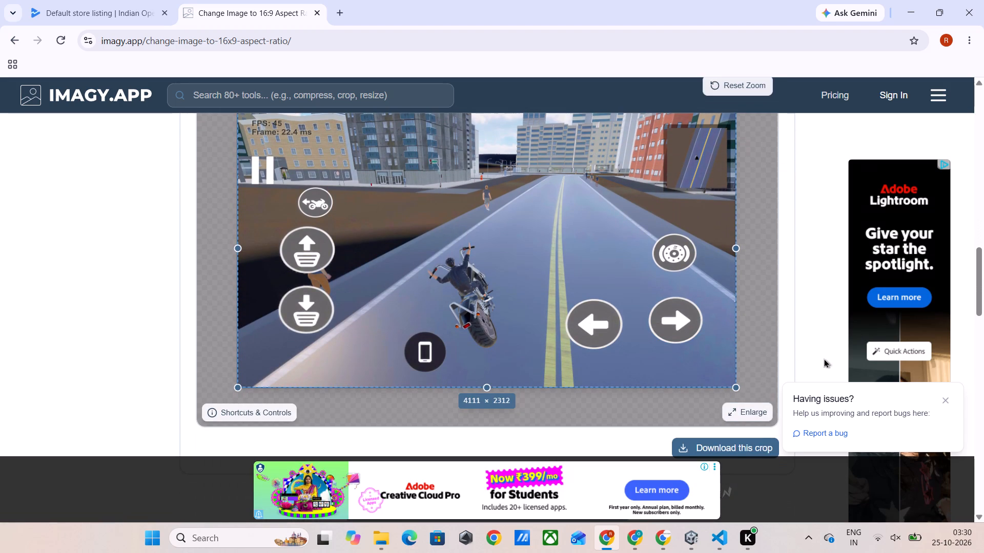
scroll(824, 358, "down", 2)
scroll(754, 374, "down", 1)
left_click(542, 313)
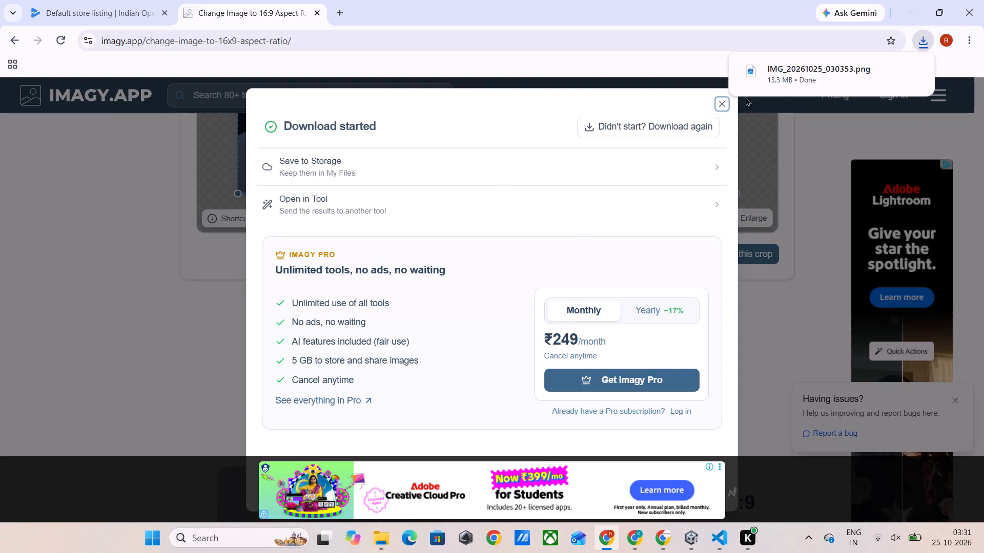
Upload the downloaded 16:9 IMG_20261025_030353.png into the asset library of the Play Console default store listing.
left_click_drag(790, 77, 86, 0)
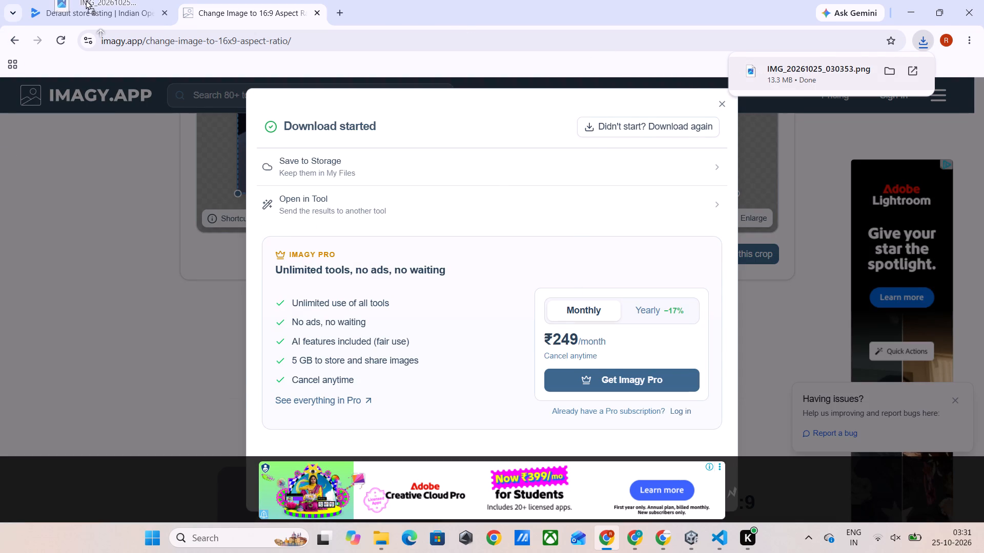
left_click_drag(86, 0, 893, 352)
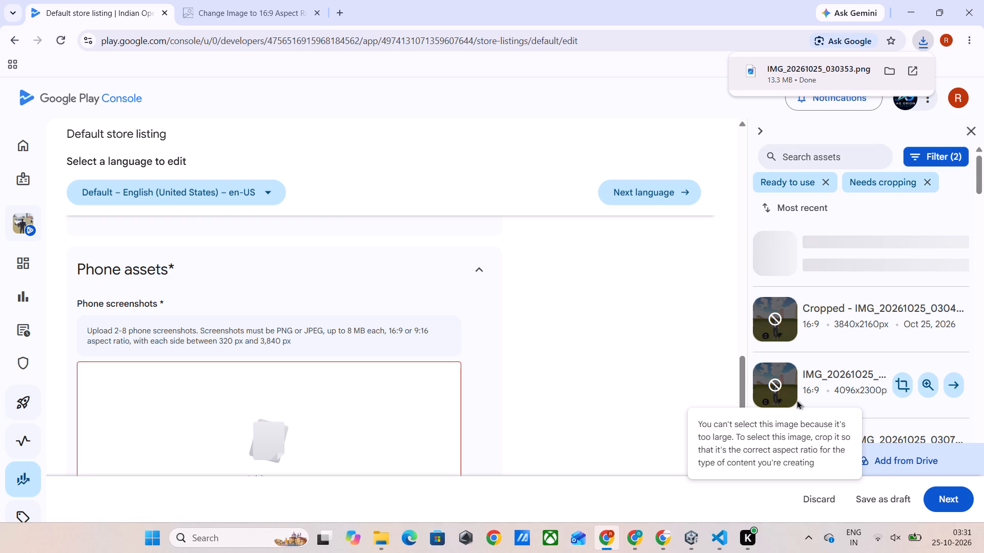
Crop the 4111 × 2312 IMG_20261025_030353.png as 16:9 Landscape and save it as a 3840 × 2160 copy.
left_click(948, 254)
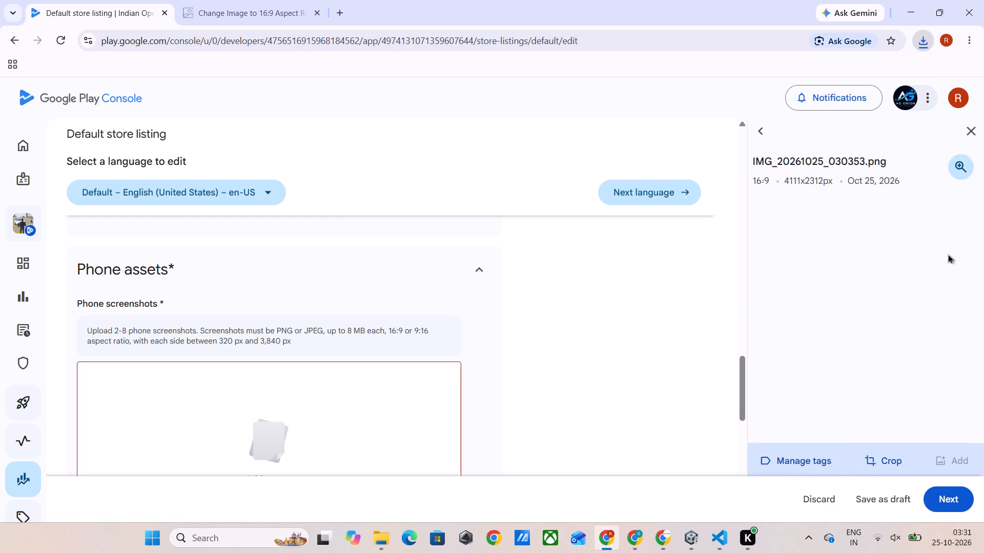
left_click(875, 456)
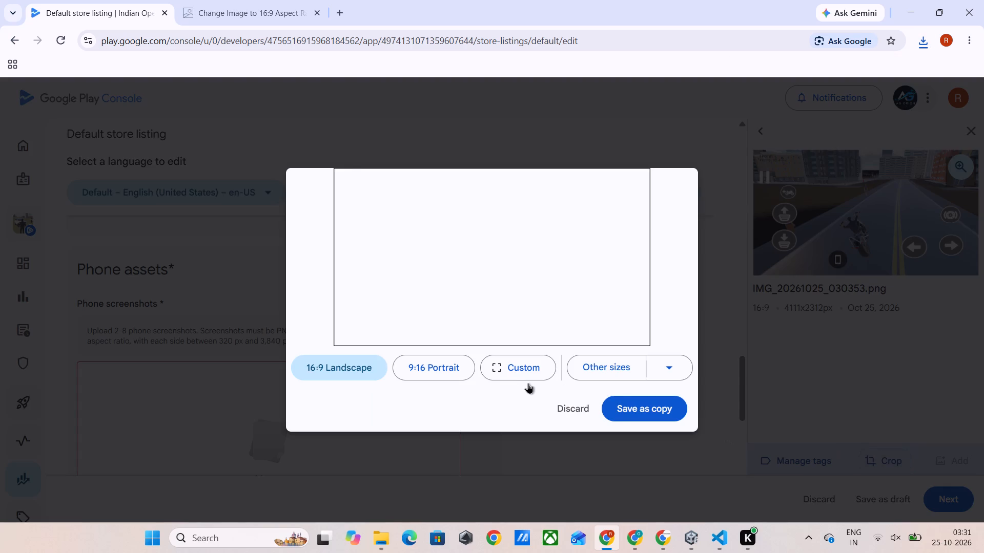
left_click(643, 413)
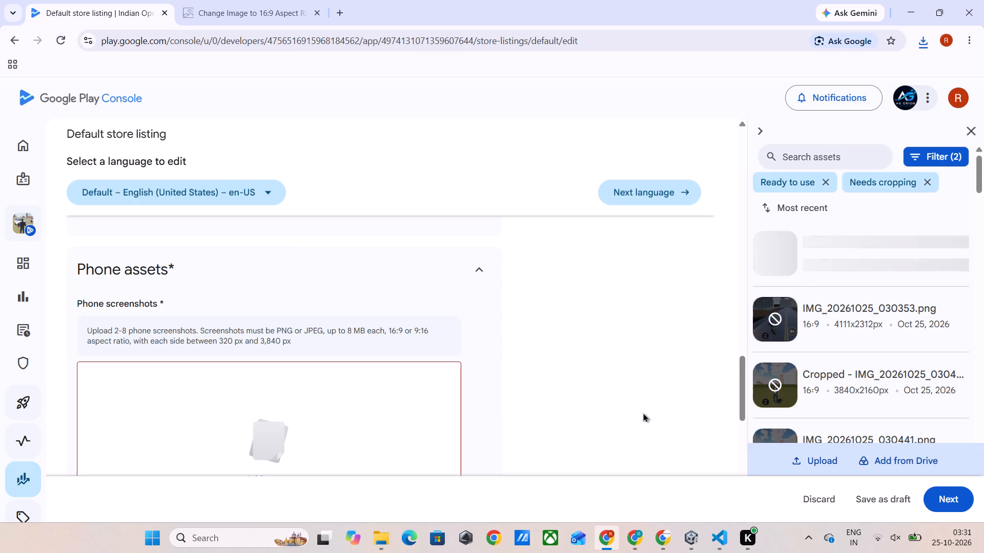
Check the details of the cropped copy of IMG_20261025_030353.png and try to select it as a phone screenshot.
scroll(809, 392, "down", 3)
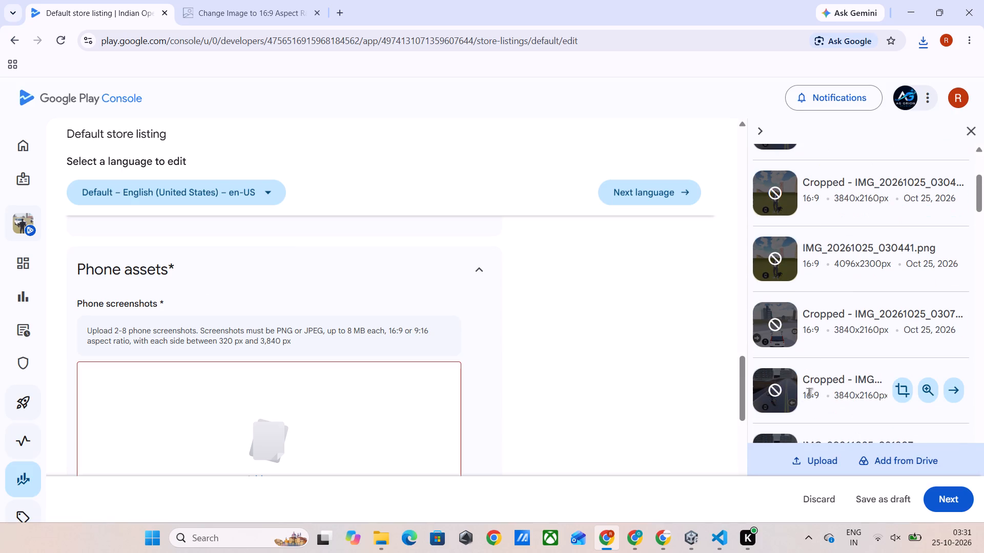
scroll(809, 390, "down", 1)
scroll(809, 390, "up", 6)
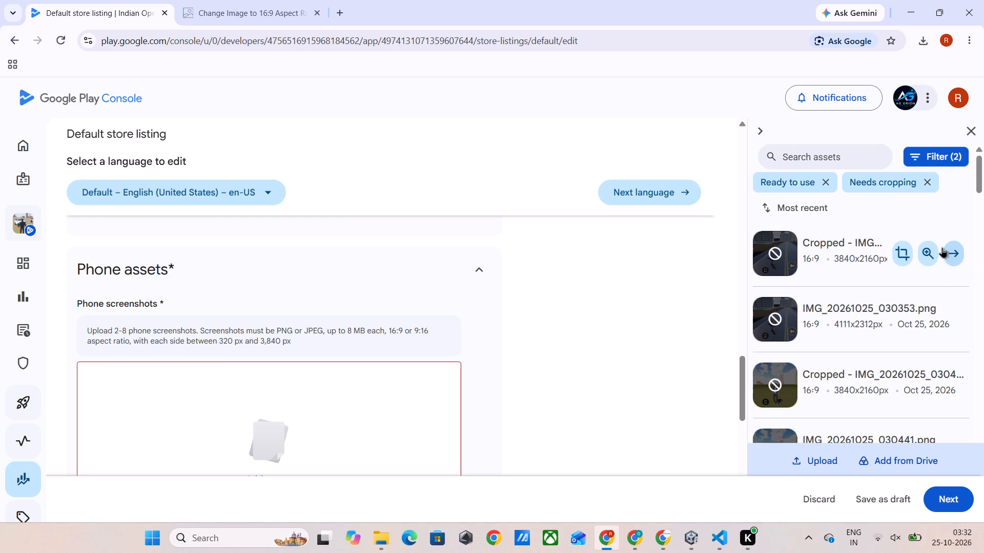
left_click(942, 247)
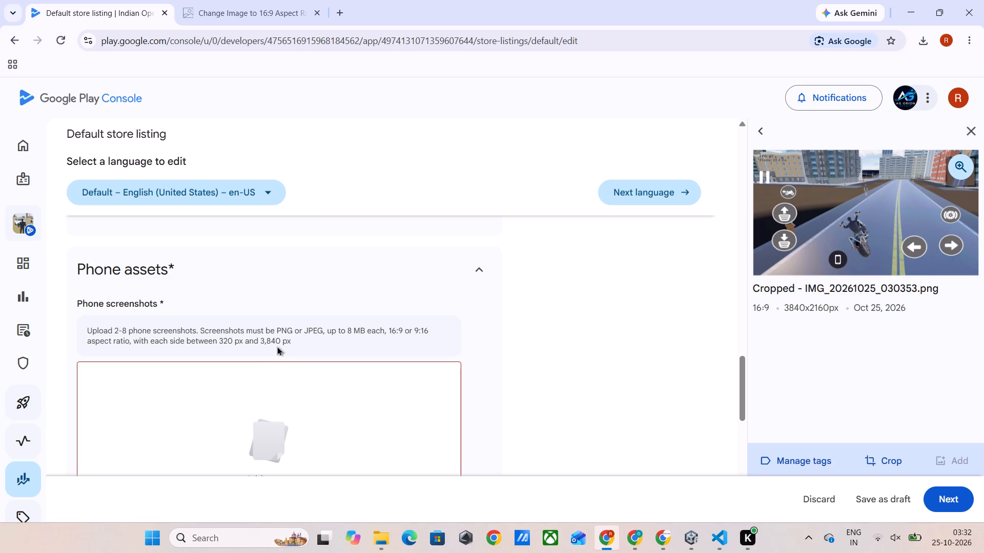
left_click(768, 129)
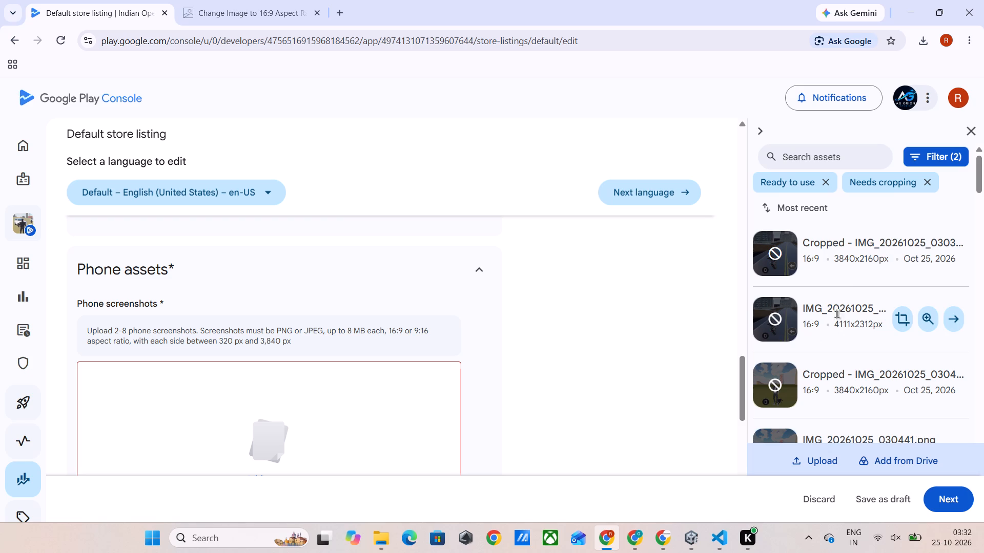
triple_click(779, 259)
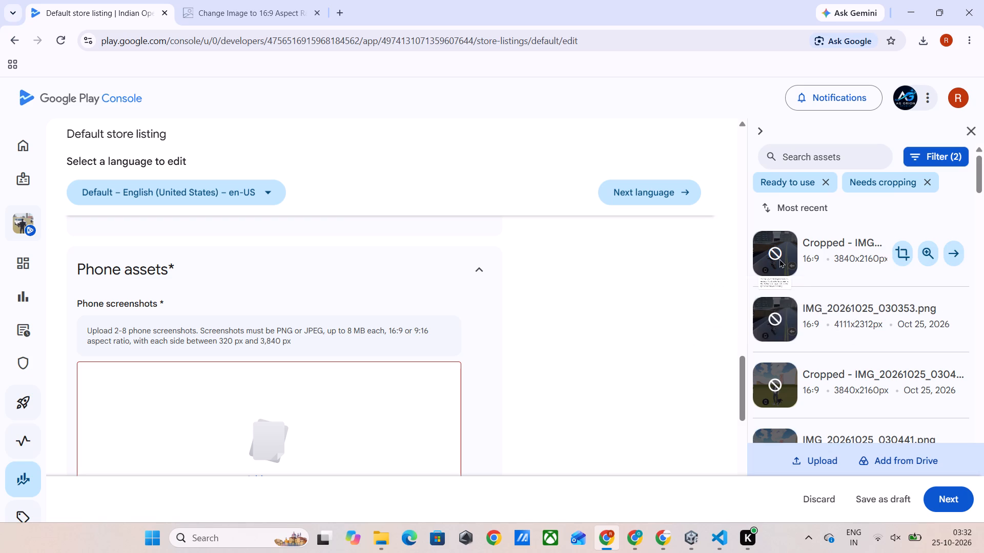
left_click(779, 259)
left_click(779, 259)
Tighten the 16:9 crop of the 3840 × 2160 motorcycle image to about 3766 × 2118 and save it as a copy.
left_click(900, 254)
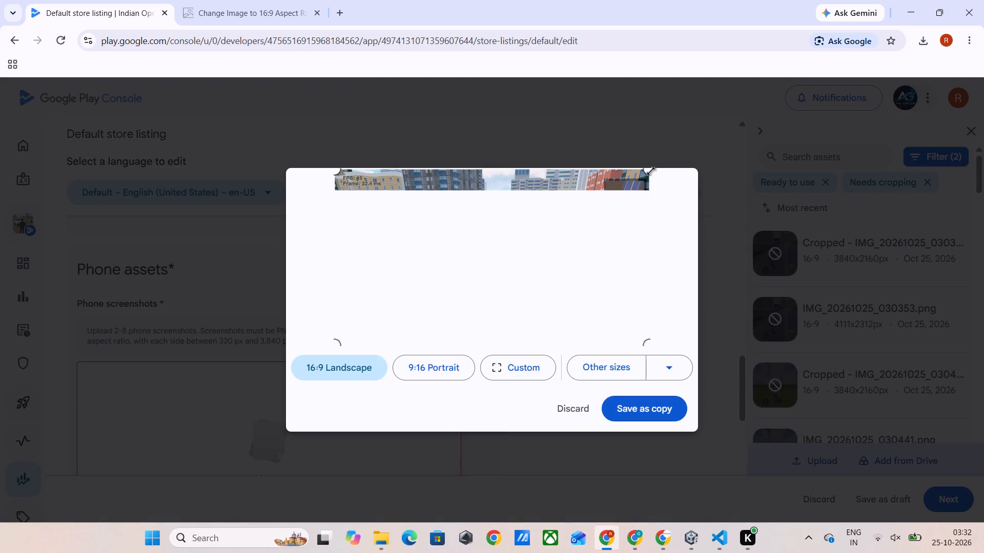
left_click_drag(650, 171, 647, 174)
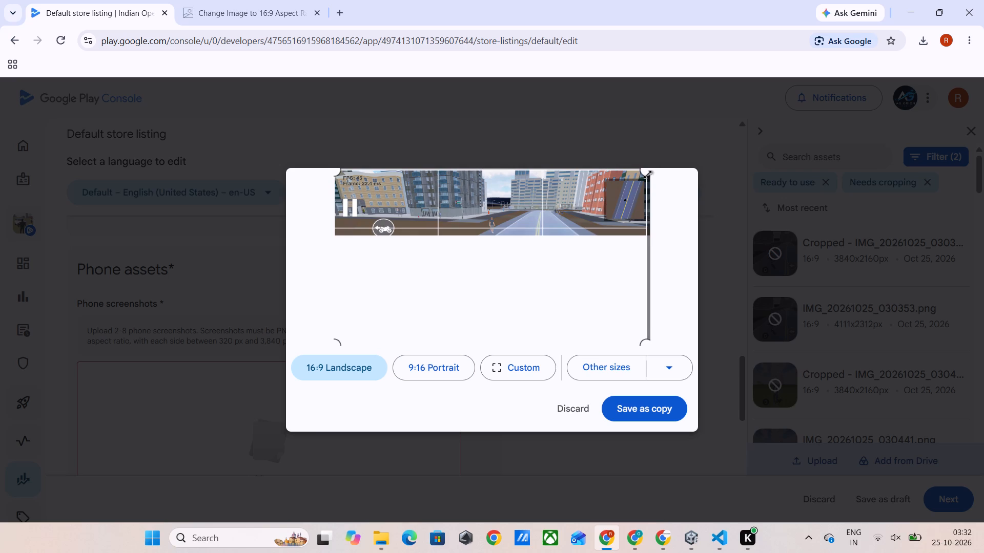
left_click_drag(647, 174, 647, 181)
left_click_drag(605, 218, 609, 220)
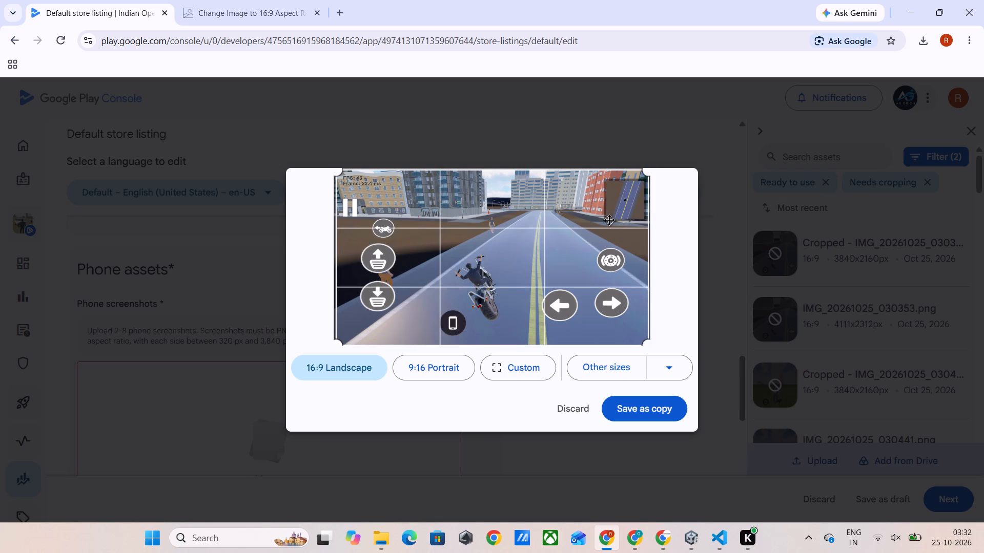
left_click_drag(609, 220, 609, 213)
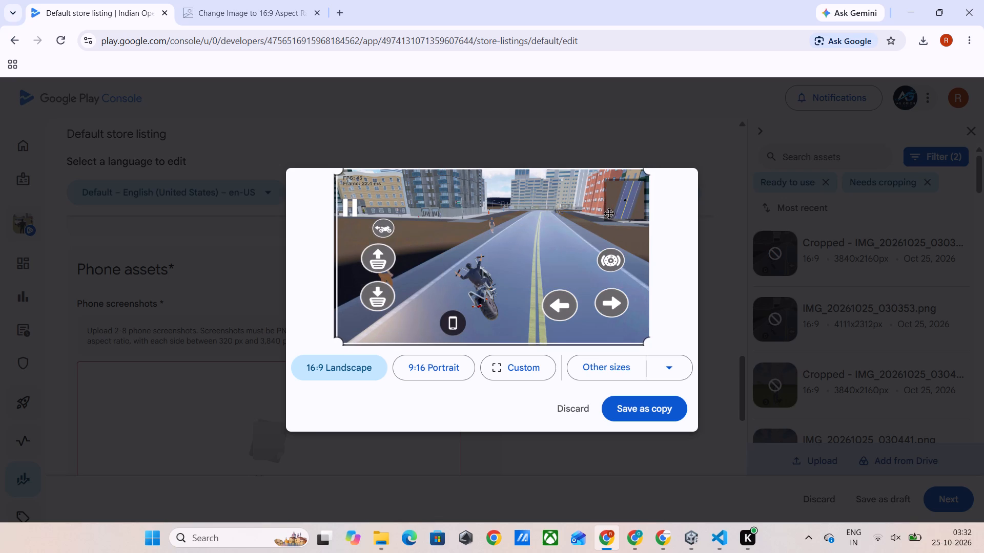
left_click_drag(636, 408, 682, 282)
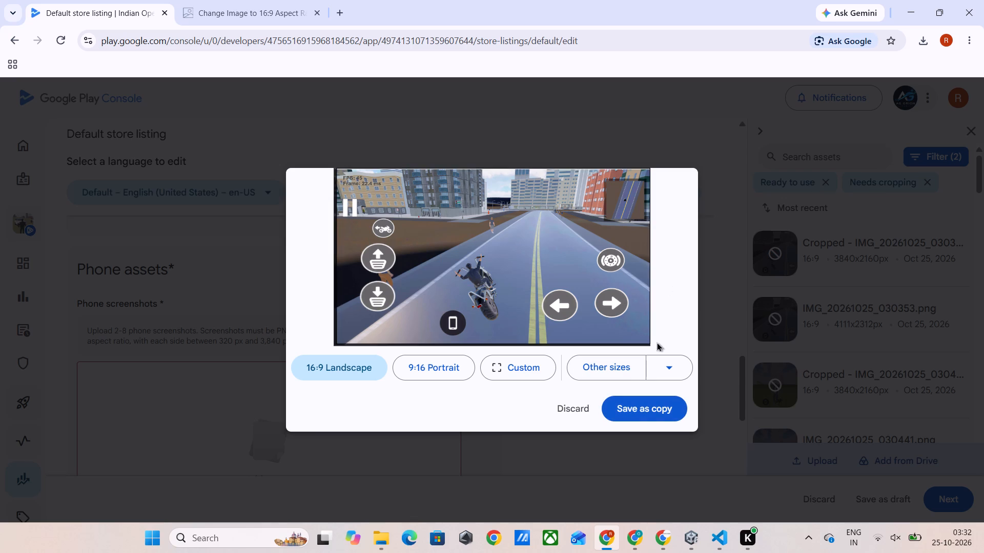
left_click(648, 341)
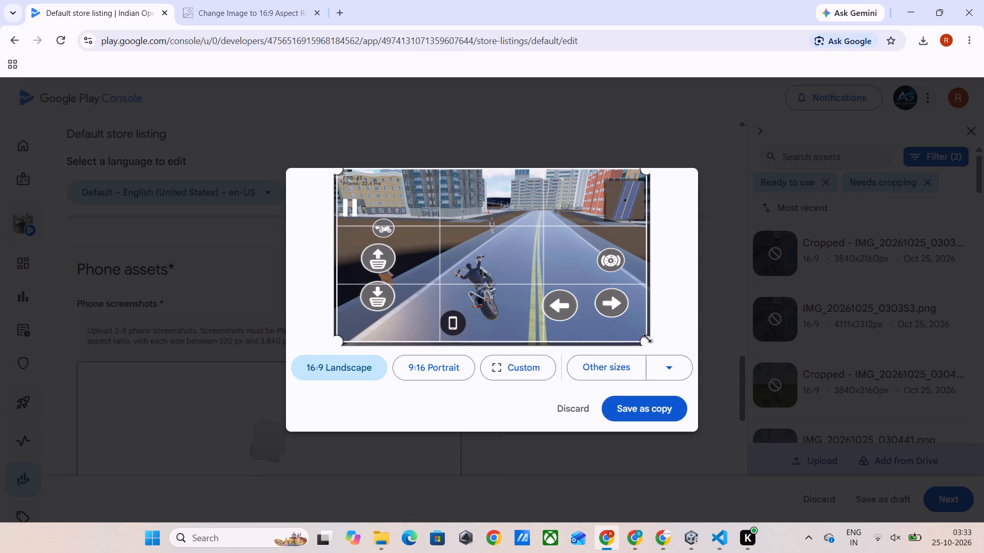
left_click(641, 343)
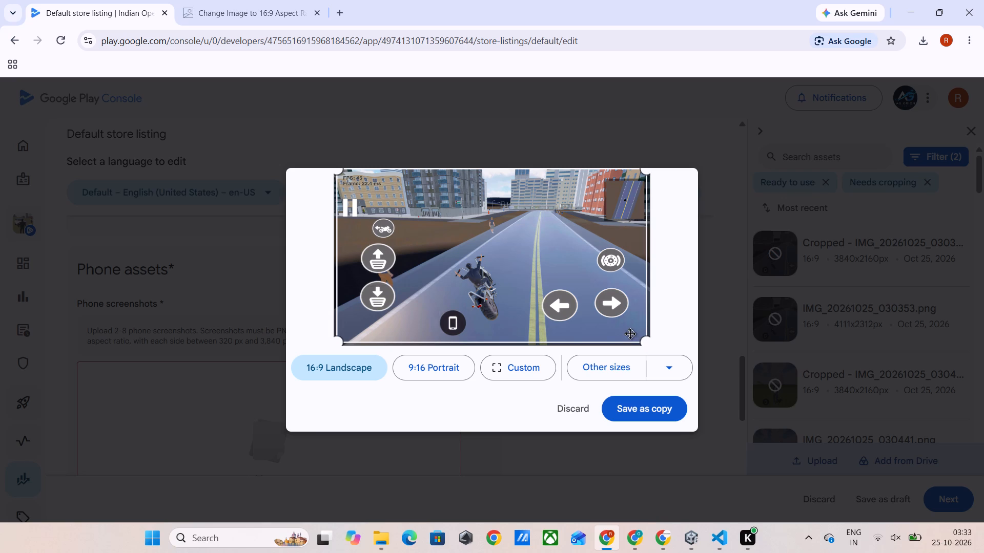
left_click_drag(630, 333, 638, 333)
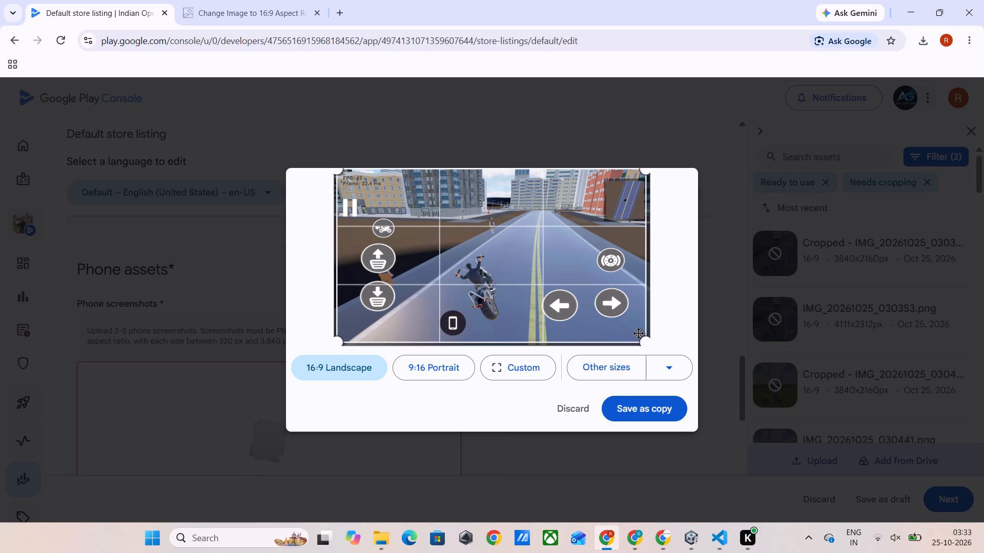
left_click_drag(638, 333, 640, 324)
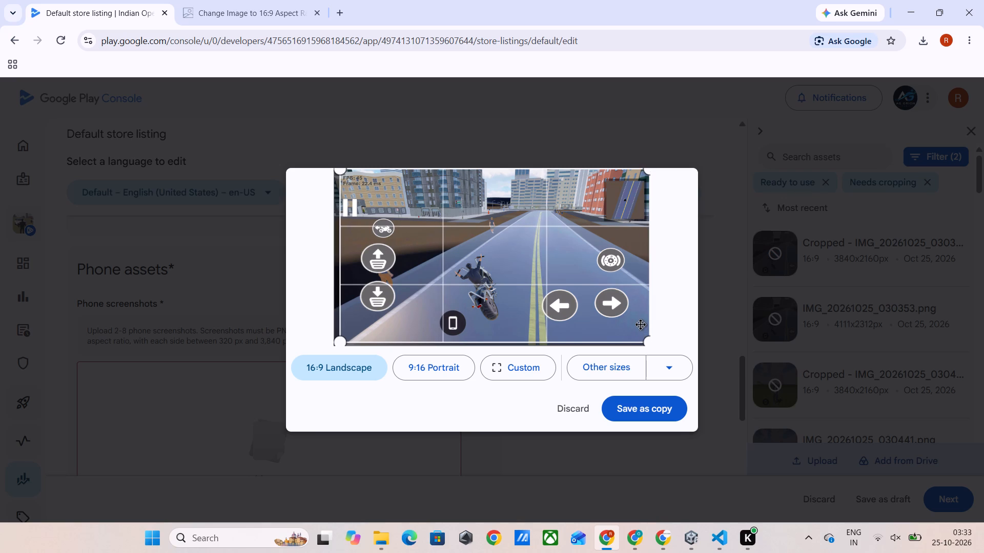
left_click_drag(640, 324, 638, 323)
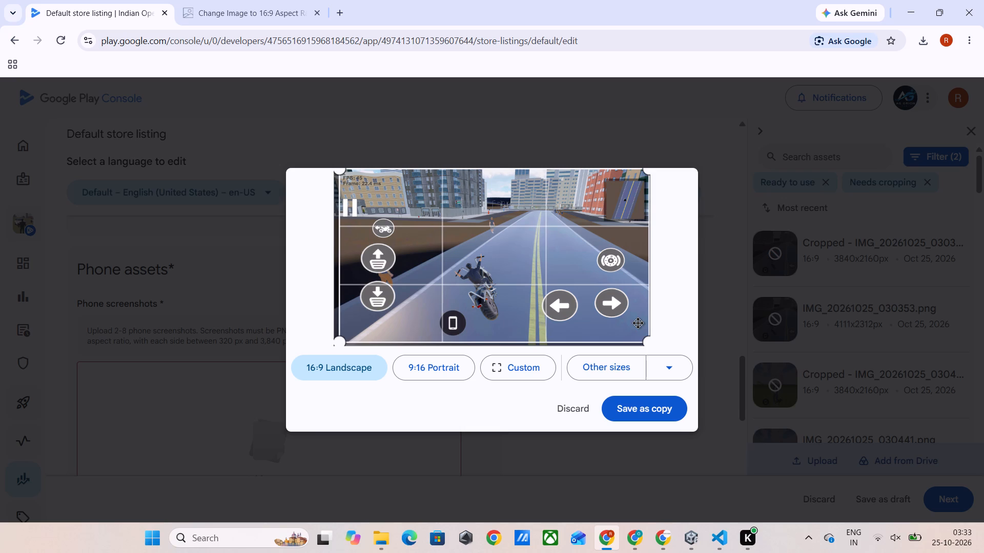
left_click_drag(638, 323, 638, 321)
left_click(640, 403)
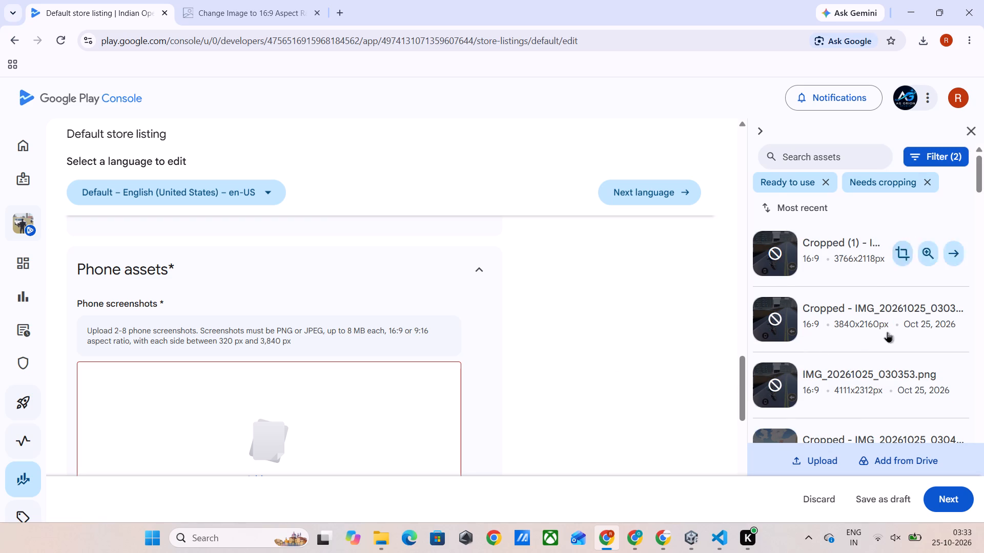
Look through the asset library, and leave the default store listing for the Play Console home page, discarding the unsaved changes.
scroll(877, 353, "down", 16)
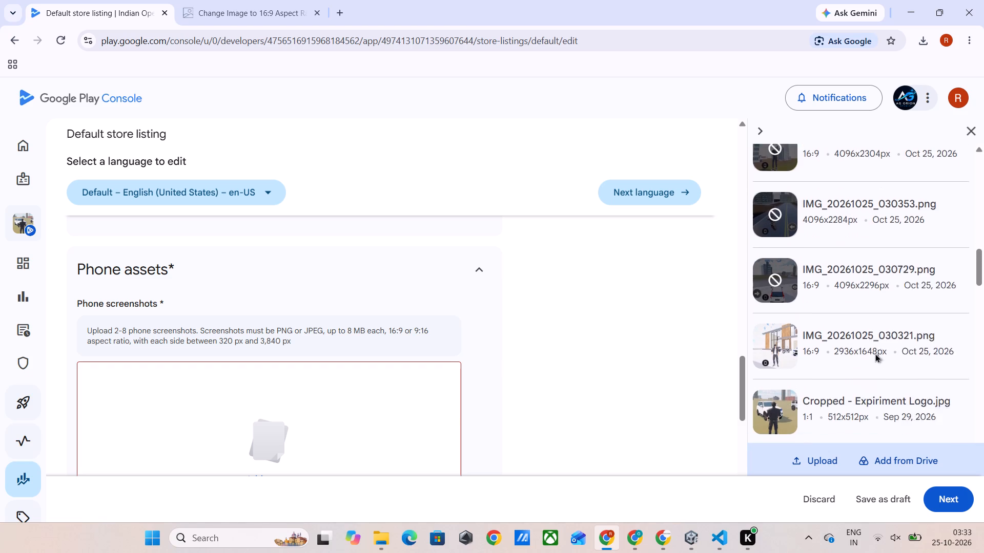
scroll(875, 353, "up", 2)
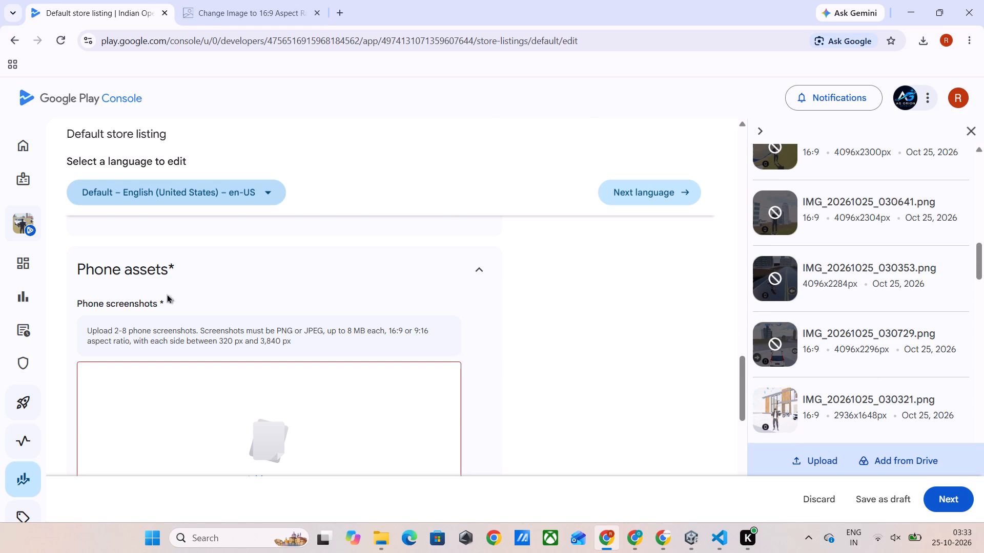
scroll(167, 294, "up", 6)
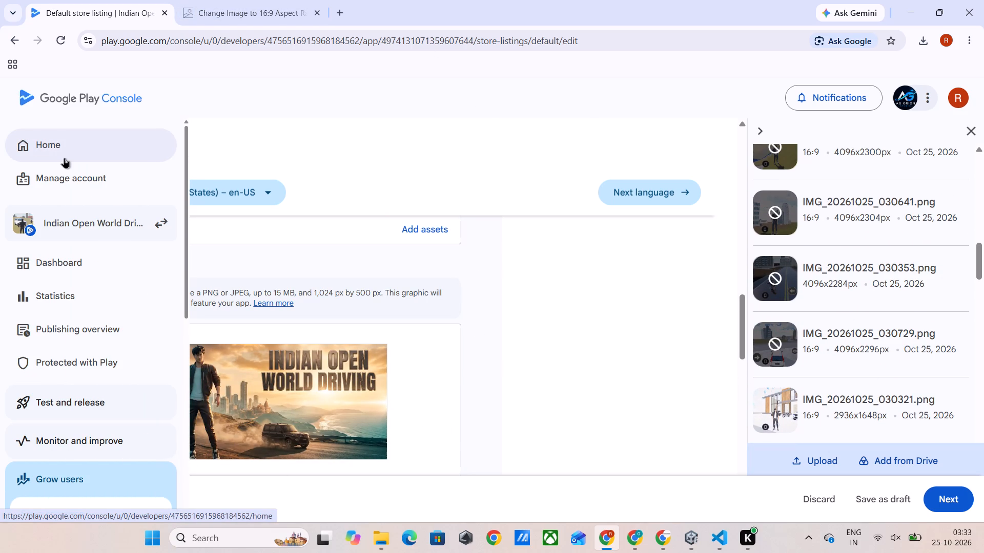
left_click(64, 158)
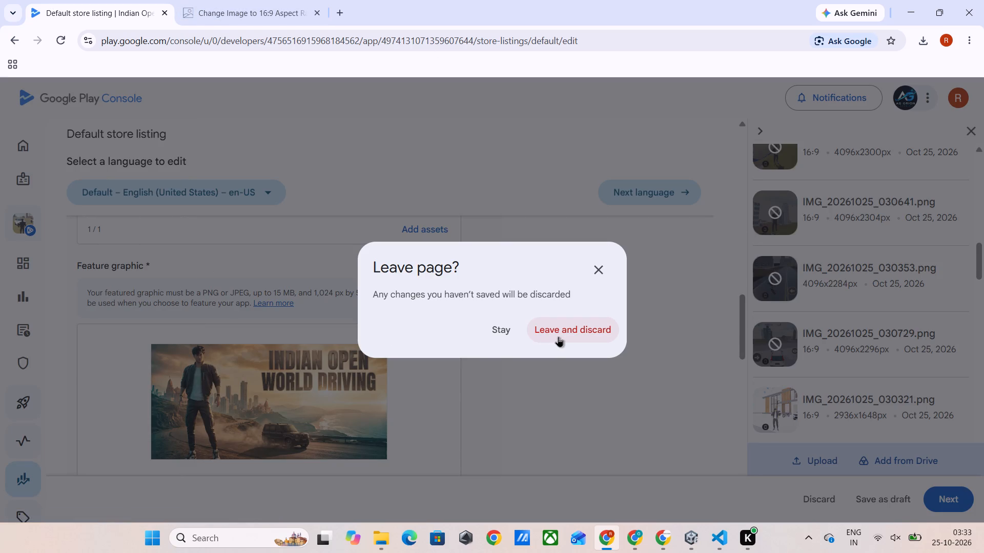
left_click(558, 336)
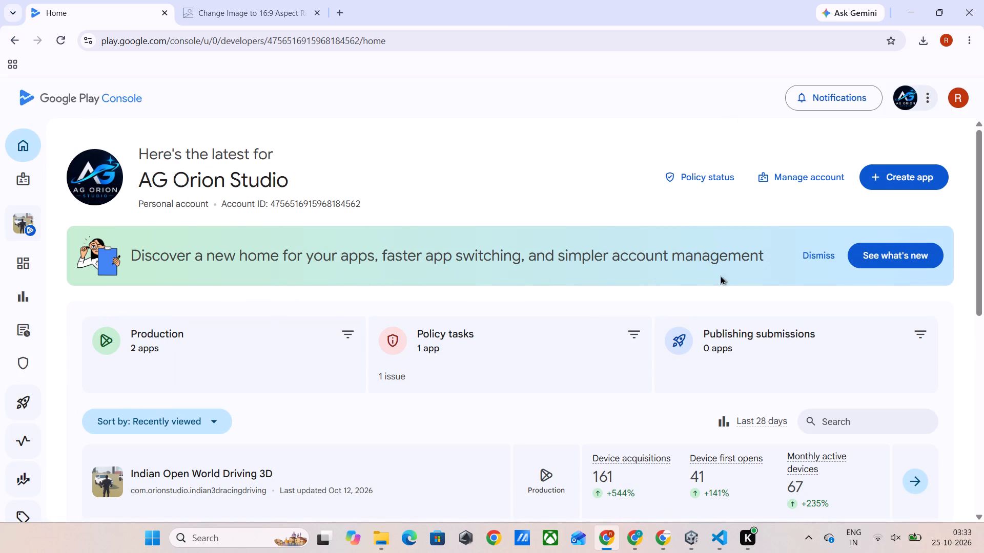
Browse the developer account's app list, filtering it by Policy tasks and by Production.
scroll(423, 278, "down", 1)
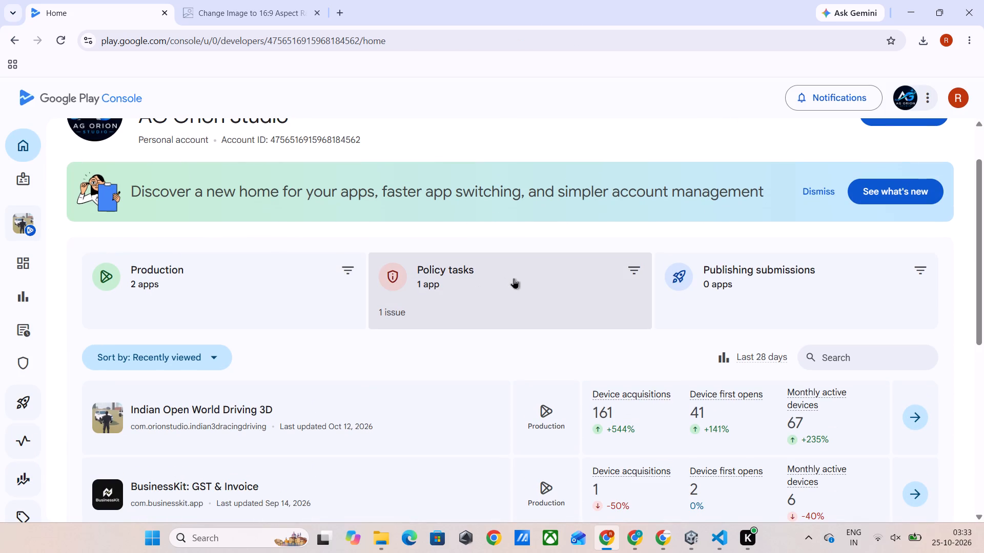
scroll(514, 278, "down", 3)
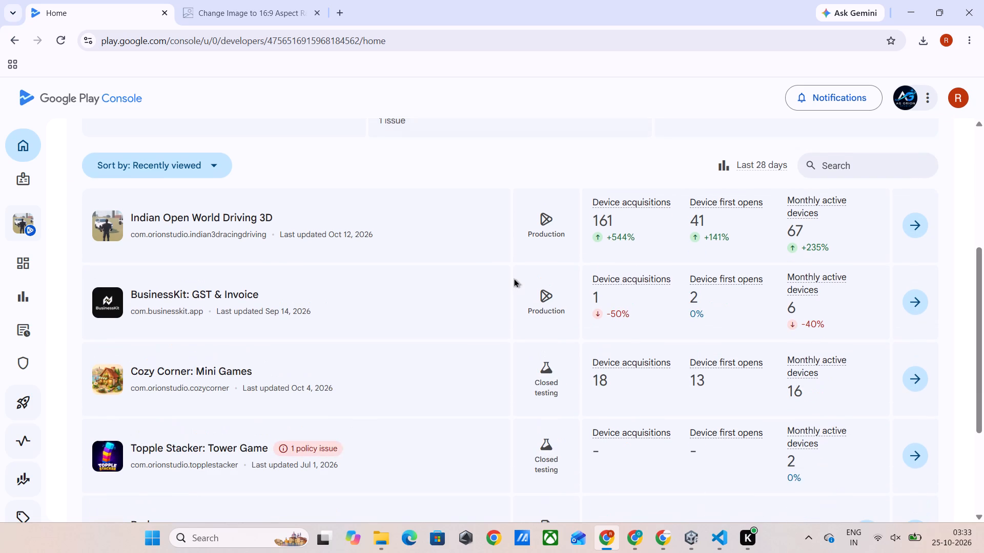
scroll(514, 278, "up", 2)
left_click(465, 218)
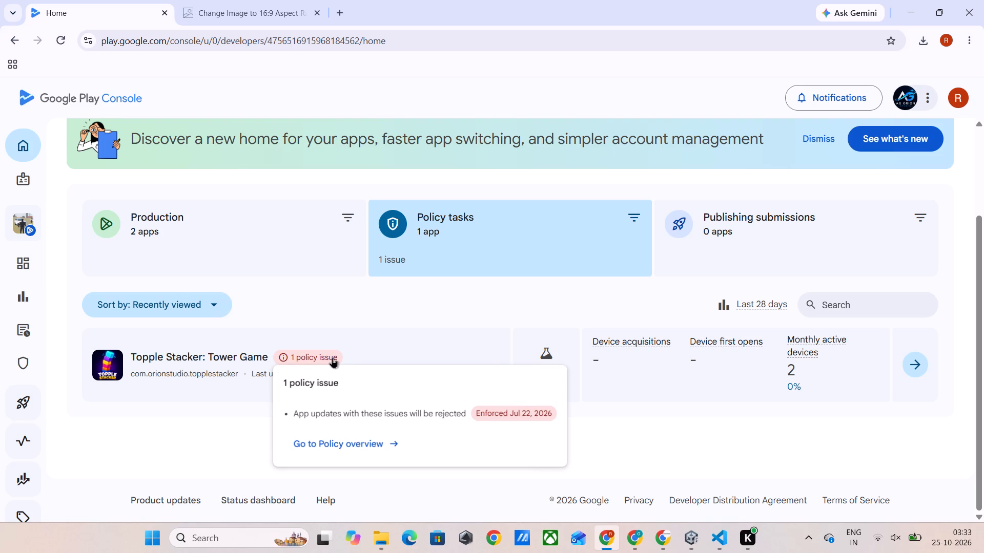
left_click(215, 251)
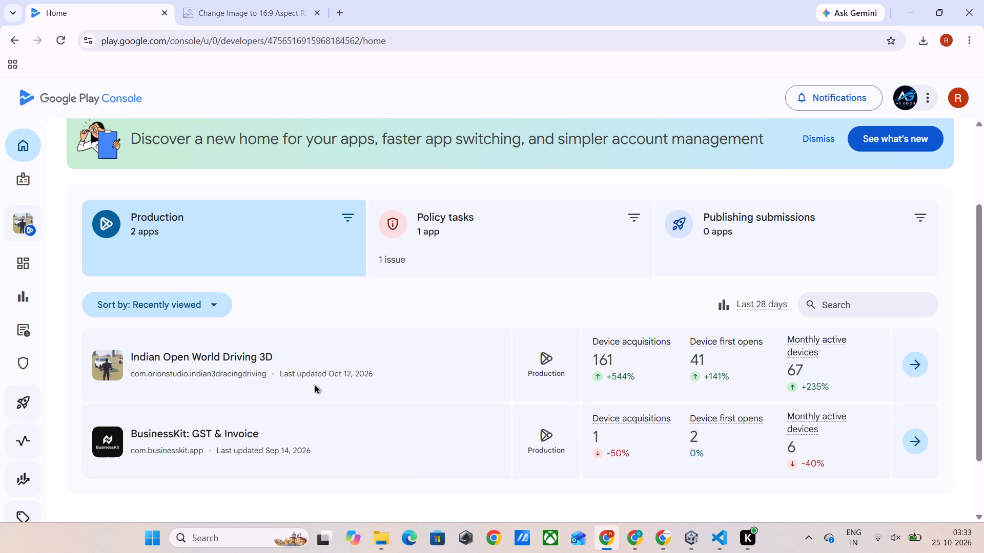
scroll(367, 406, "up", 2)
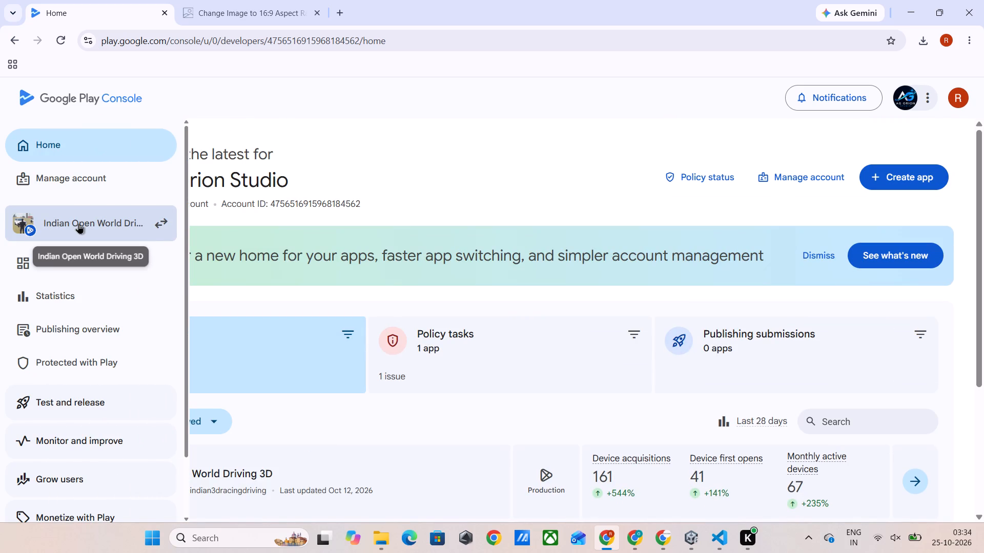
Open the Indian Open World Driving 3D dashboard and examine its marketing activity and KPI trends.
left_click(78, 223)
left_click(88, 267)
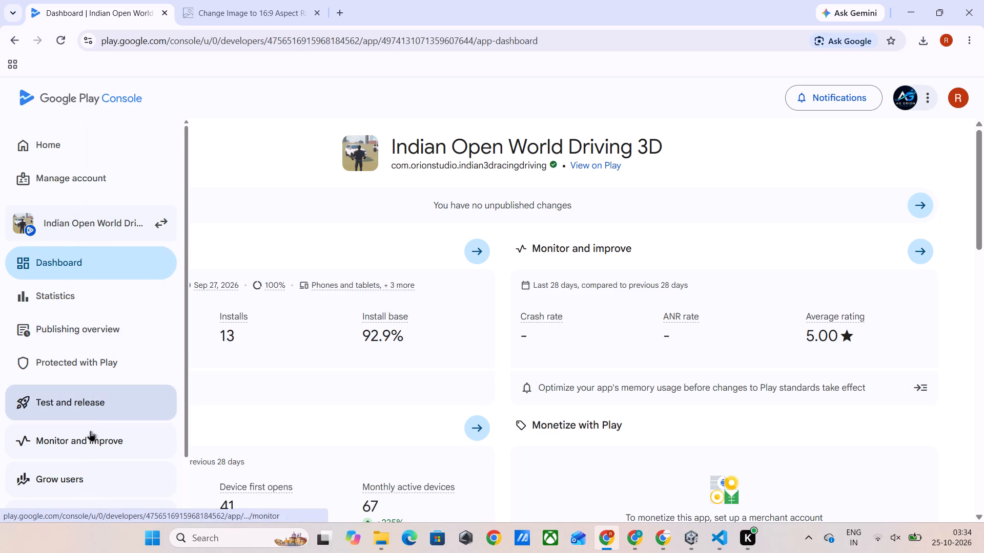
scroll(93, 428, "down", 3)
scroll(399, 369, "down", 5)
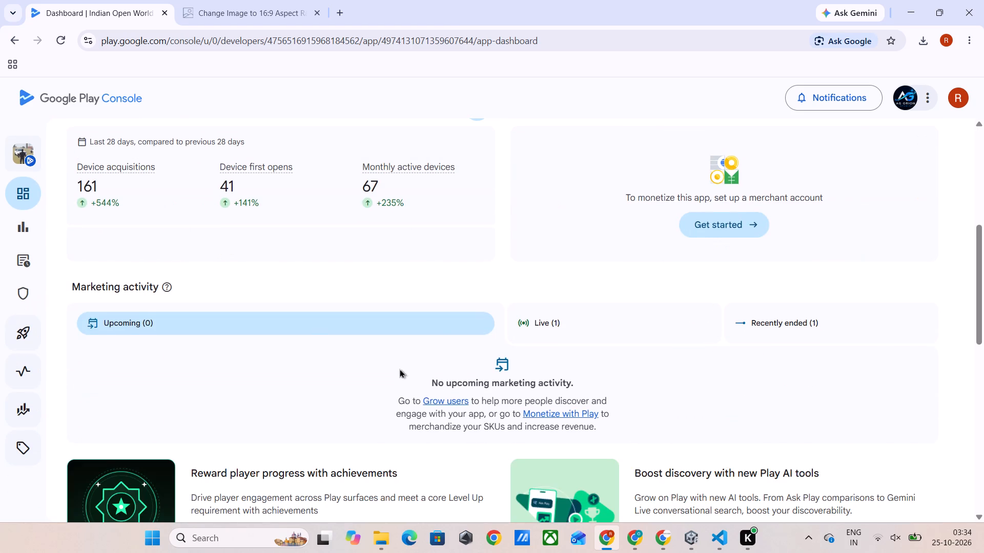
scroll(399, 369, "down", 7)
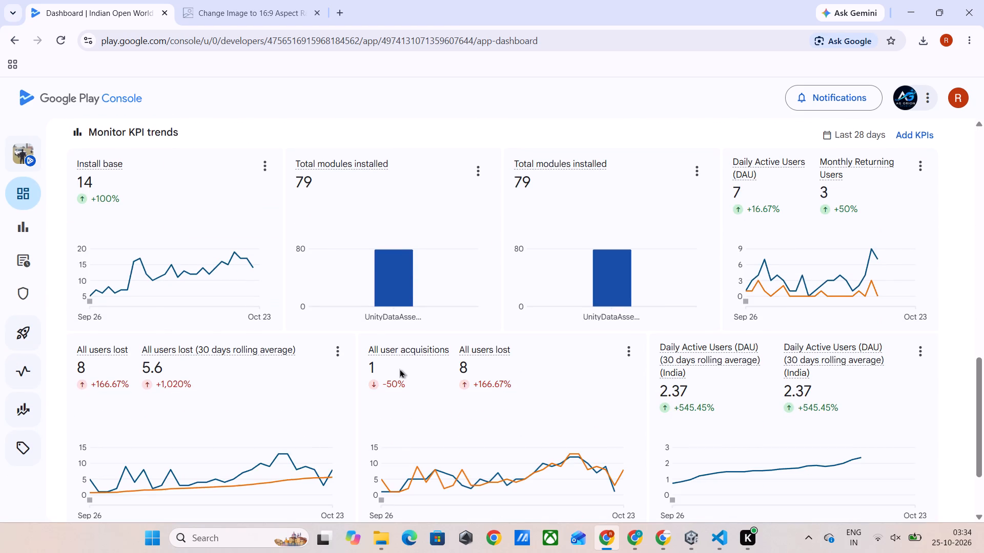
scroll(399, 369, "down", 3)
scroll(399, 369, "up", 3)
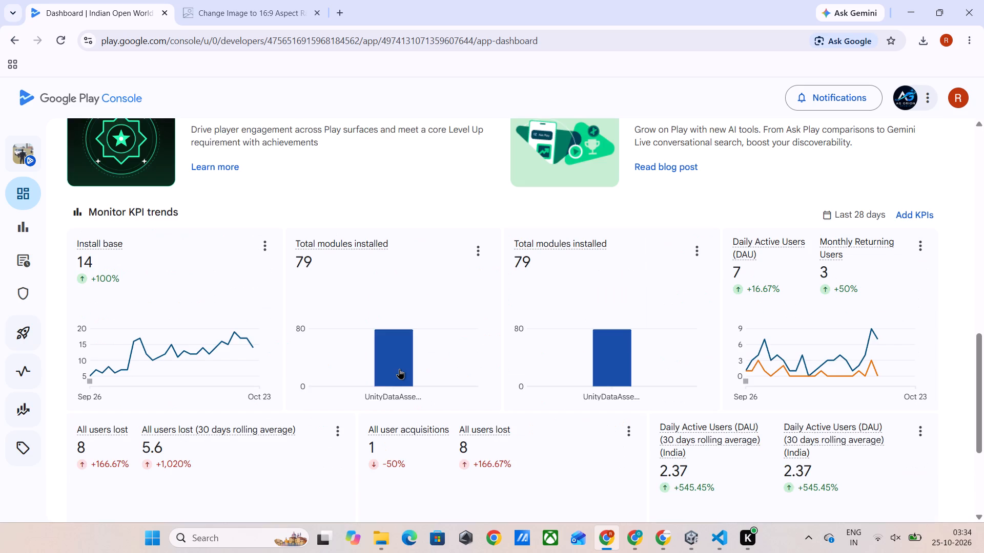
Open the Test and release overview of Indian Open World Driving 3D.
scroll(399, 370, "up", 4)
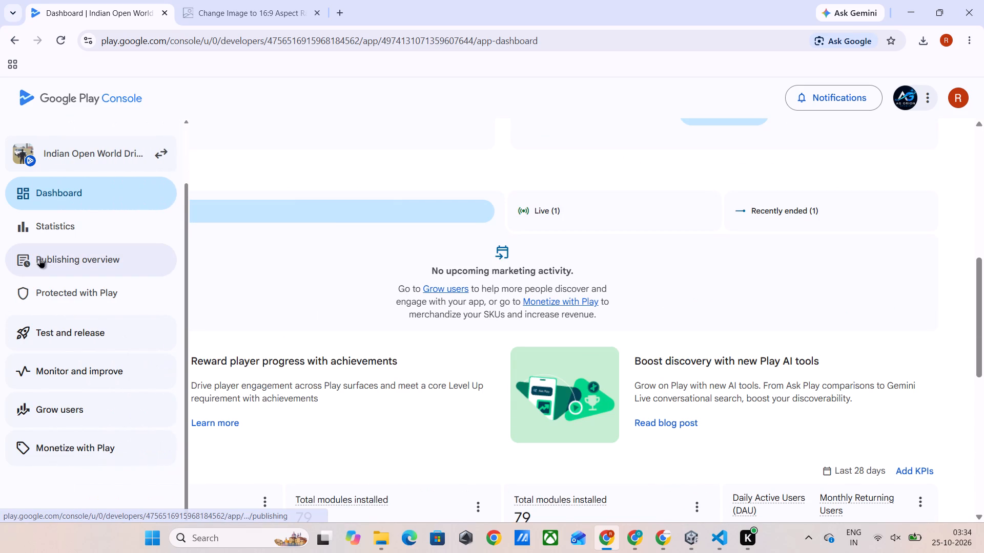
scroll(67, 226, "up", 4)
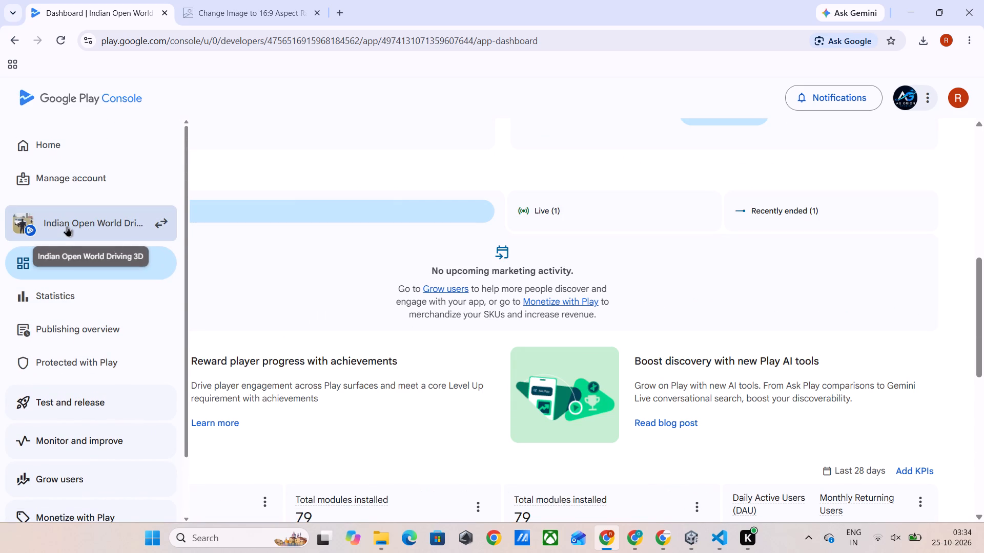
scroll(64, 384, "down", 2)
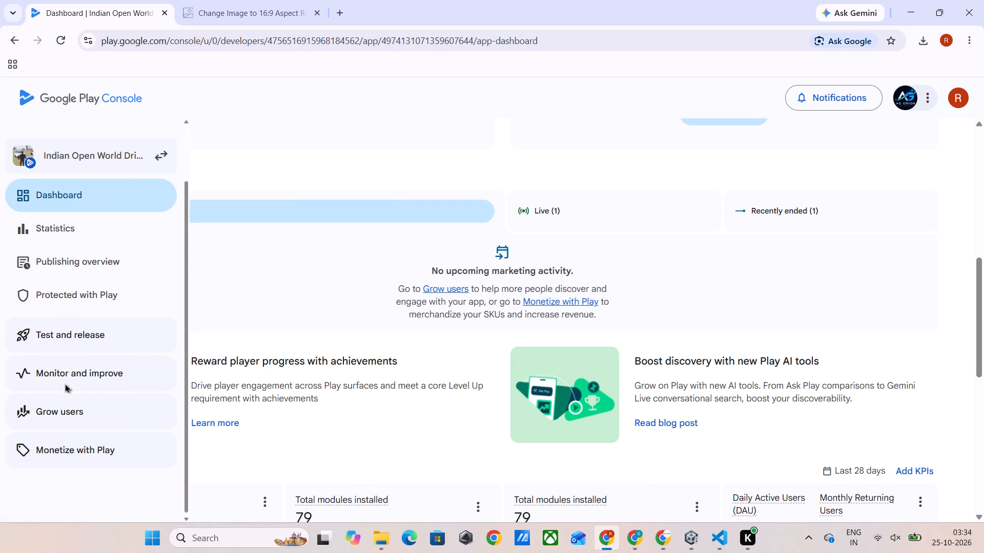
left_click(75, 348)
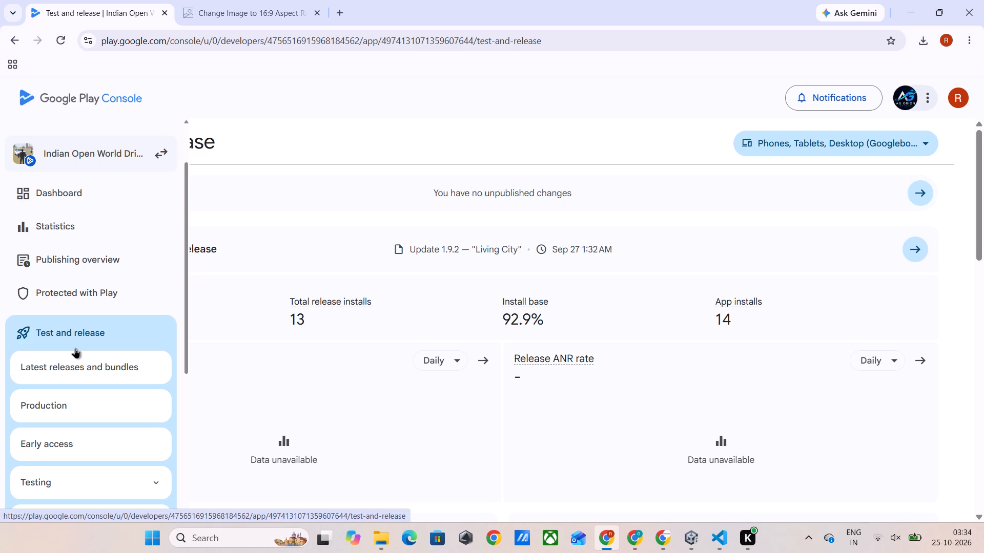
Switch to the Unity Editor, save the City_Main scene and clear the console messages, returning to the project assets.
left_click(690, 534)
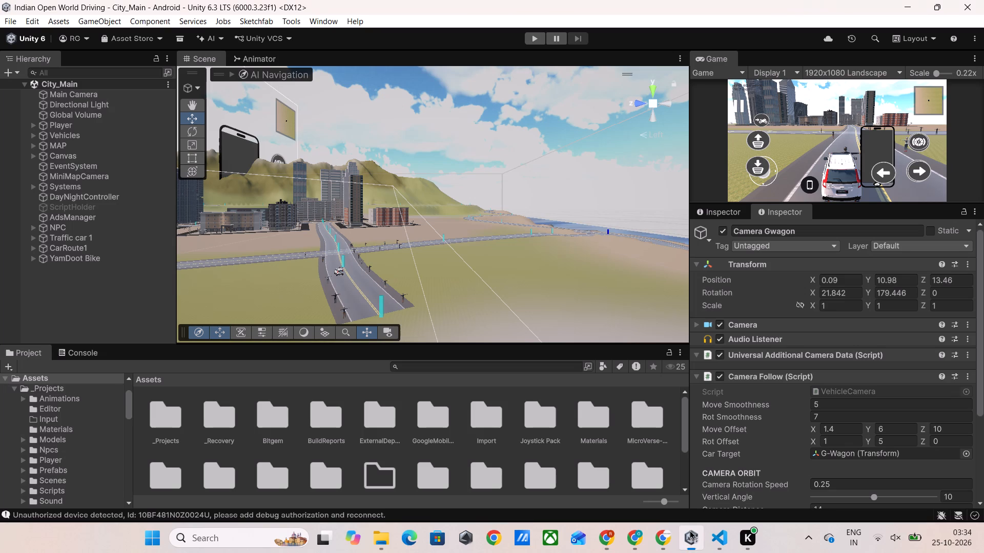
key("ctrl+s")
left_click(92, 352)
left_click(7, 365)
left_click(20, 354)
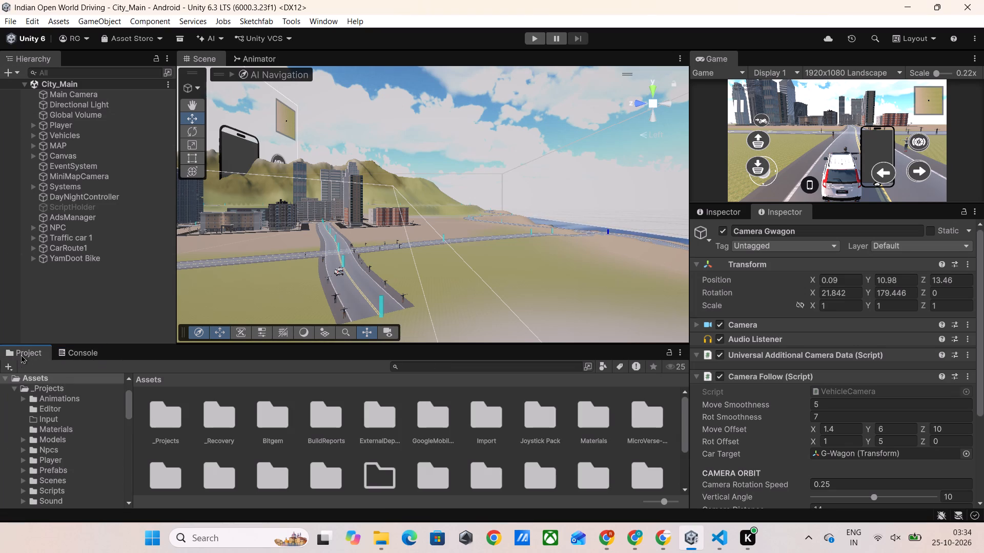
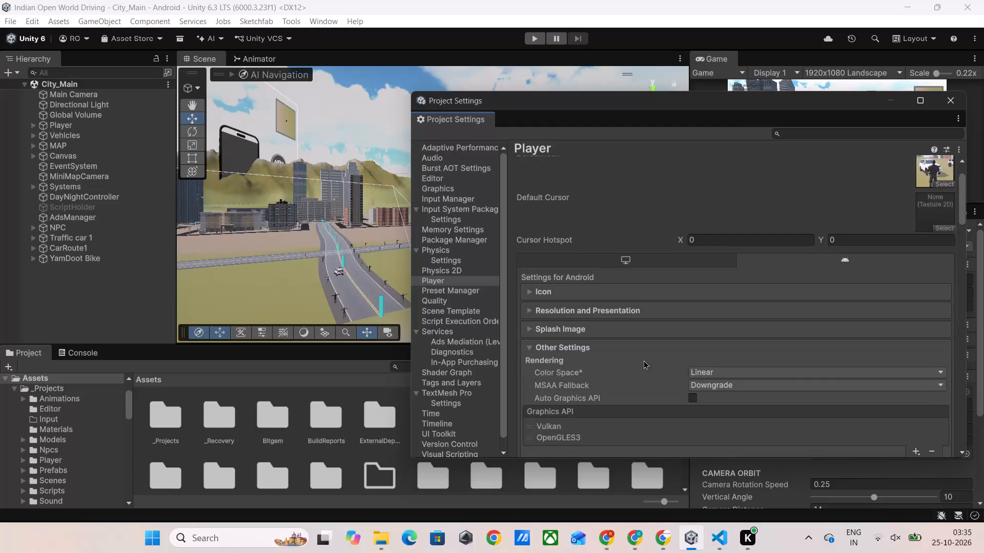
Set the Bundle Version Code to 17 in the Identification section of the Android Player settings.
scroll(643, 360, "down", 11)
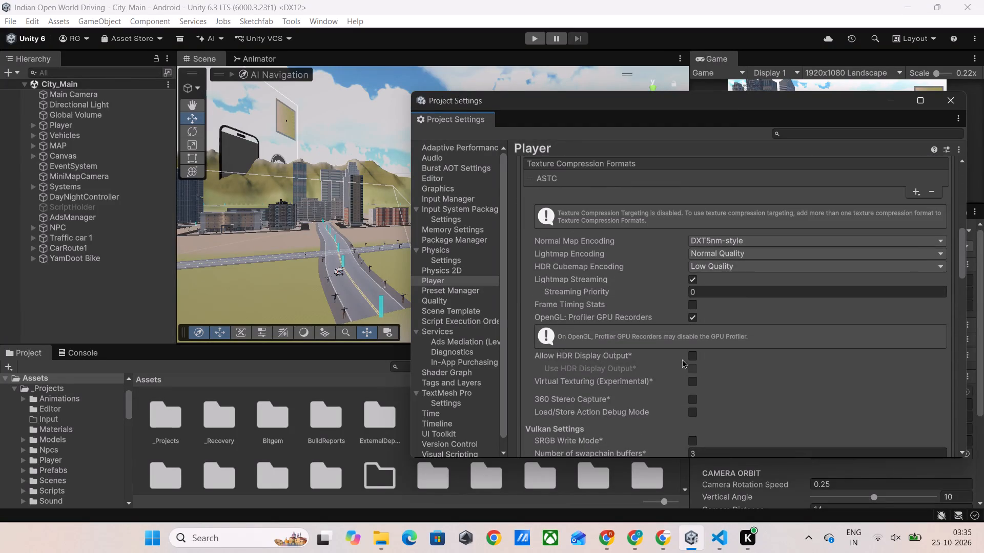
scroll(672, 348, "down", 5)
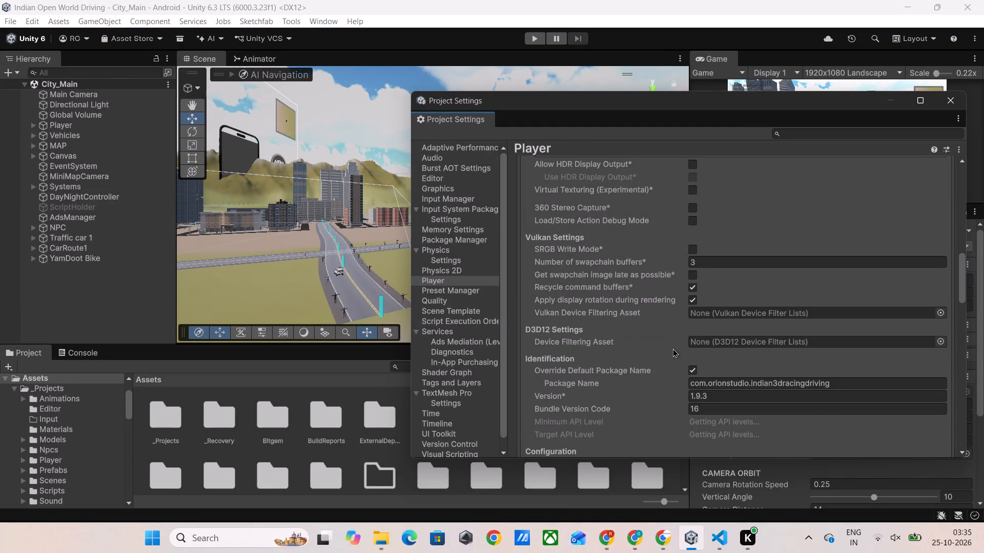
scroll(672, 348, "down", 2)
double_click(718, 354)
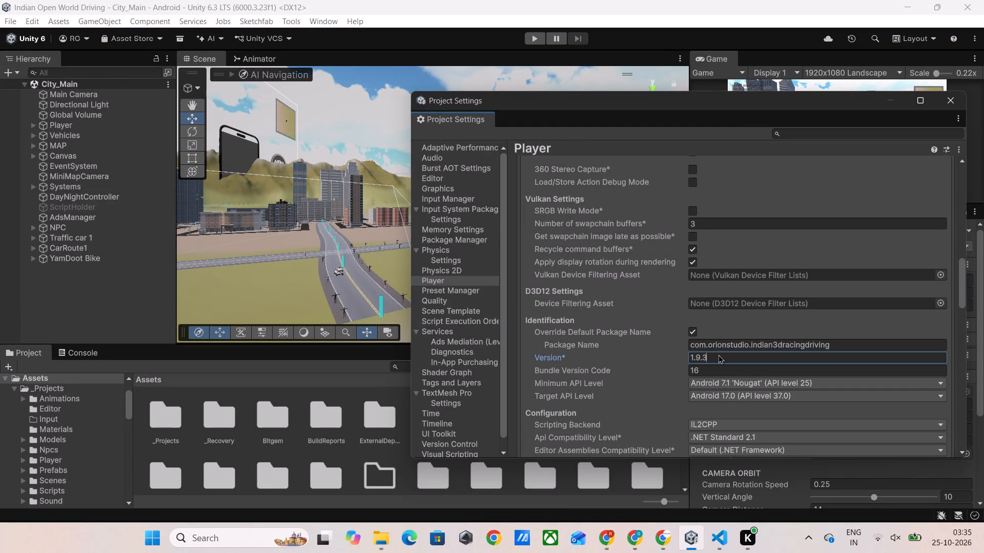
triple_click(718, 370)
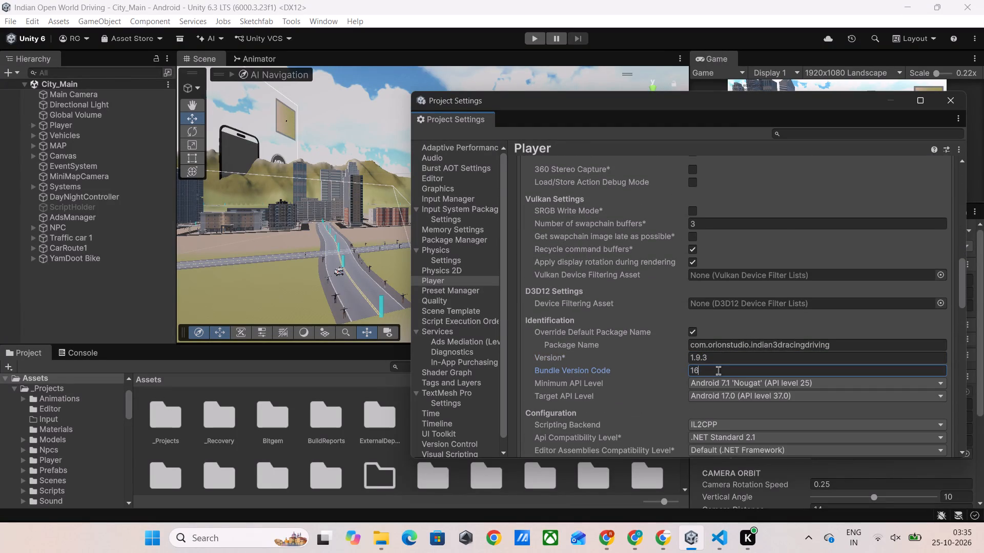
key("BackSpace")
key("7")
Examine the remaining Android Other Settings, from Configuration and Android Application Configuration through Shader Settings and Script Compilation.
scroll(756, 336, "down", 2)
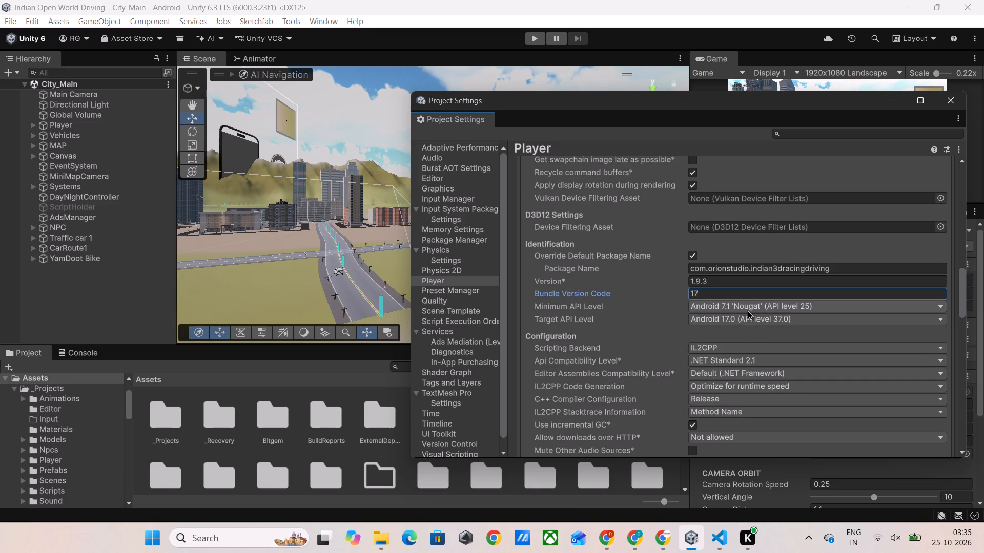
scroll(746, 305, "down", 2)
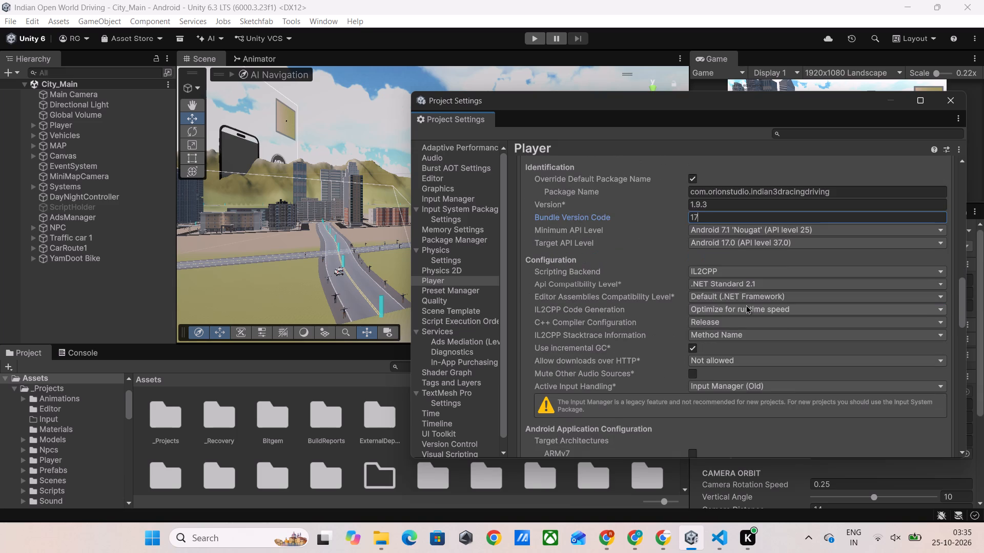
scroll(746, 305, "down", 5)
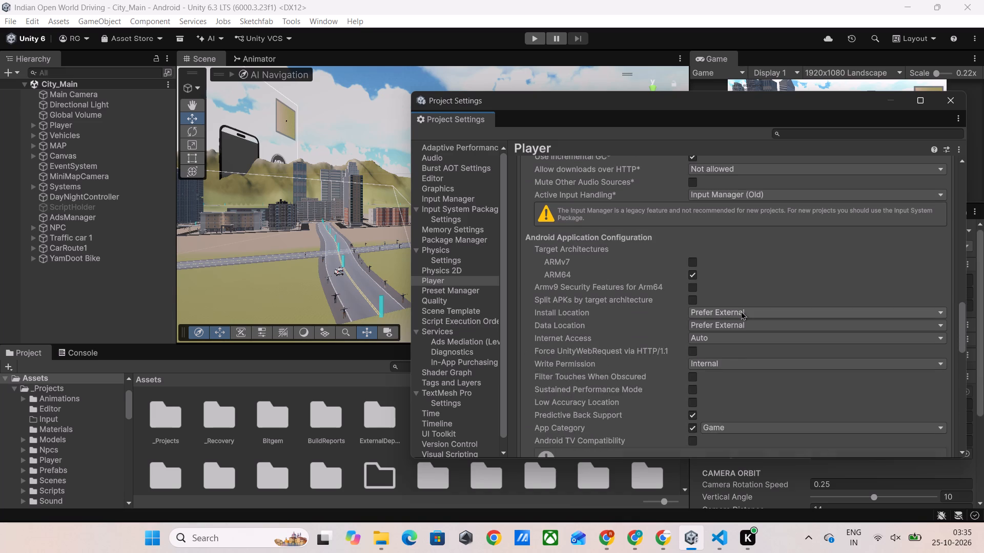
scroll(741, 311, "down", 6)
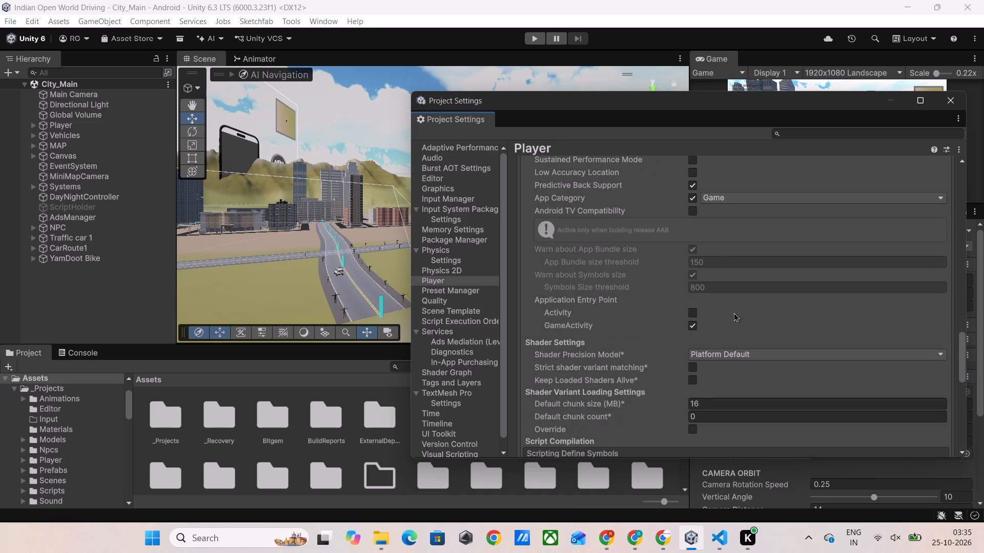
scroll(733, 312, "down", 5)
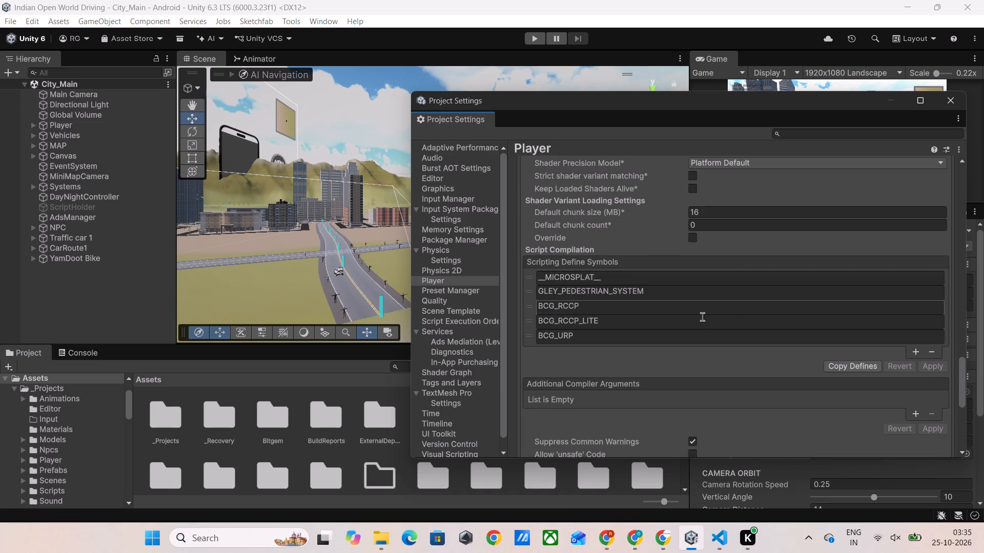
Review the Android Player settings for script compilation, optimization, identification and icons, and save the project.
scroll(603, 256, "up", 1)
scroll(603, 256, "down", 3)
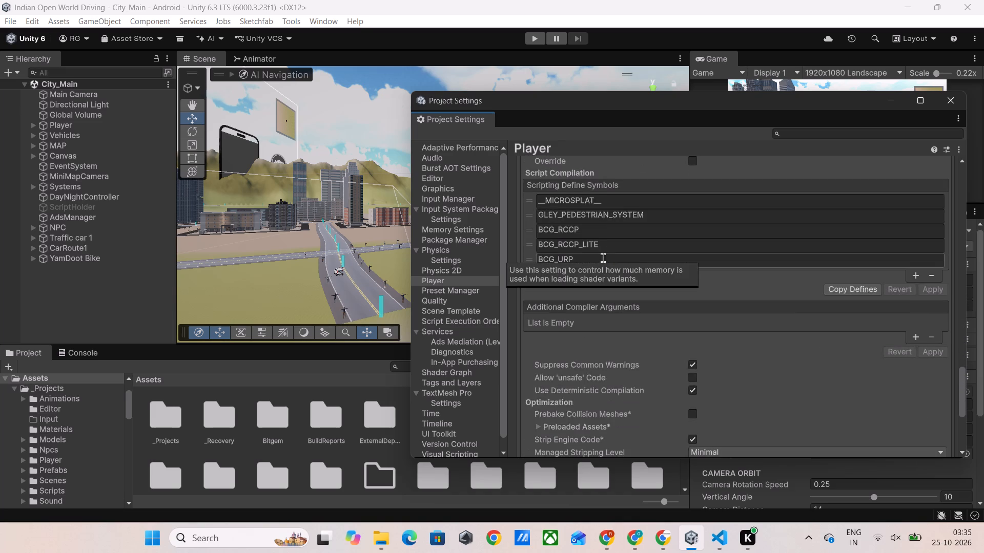
scroll(603, 260, "down", 3)
scroll(706, 295, "down", 10)
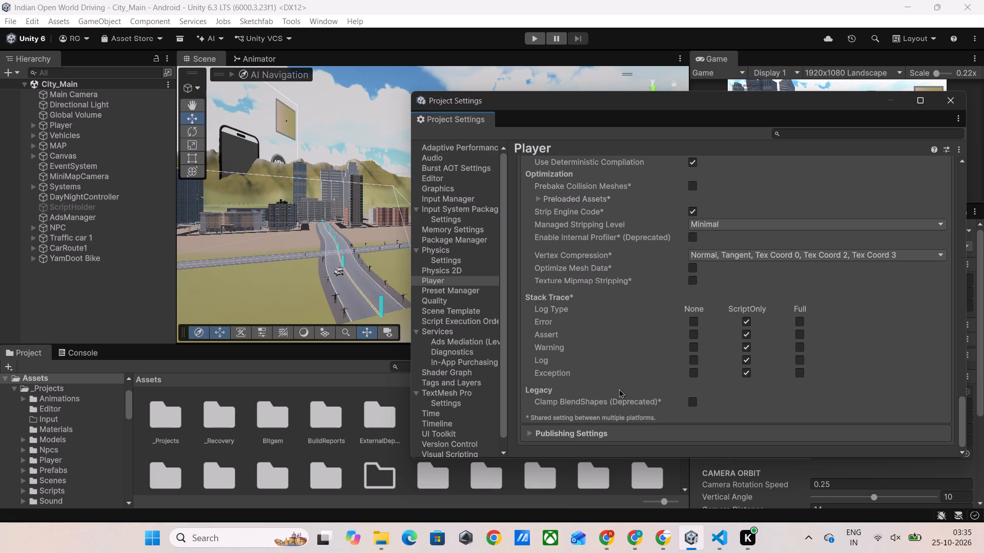
scroll(619, 389, "up", 20)
scroll(619, 389, "up", 9)
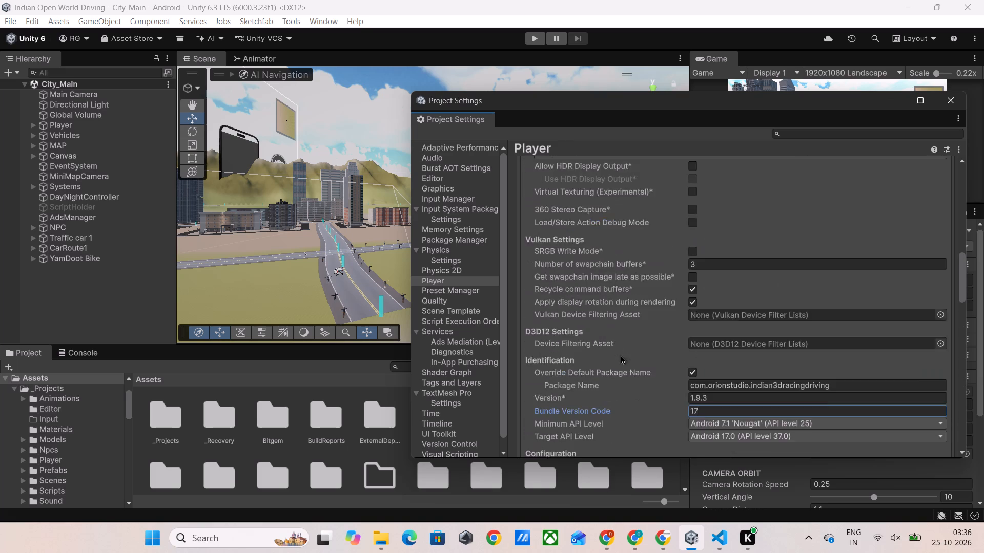
scroll(620, 355, "up", 20)
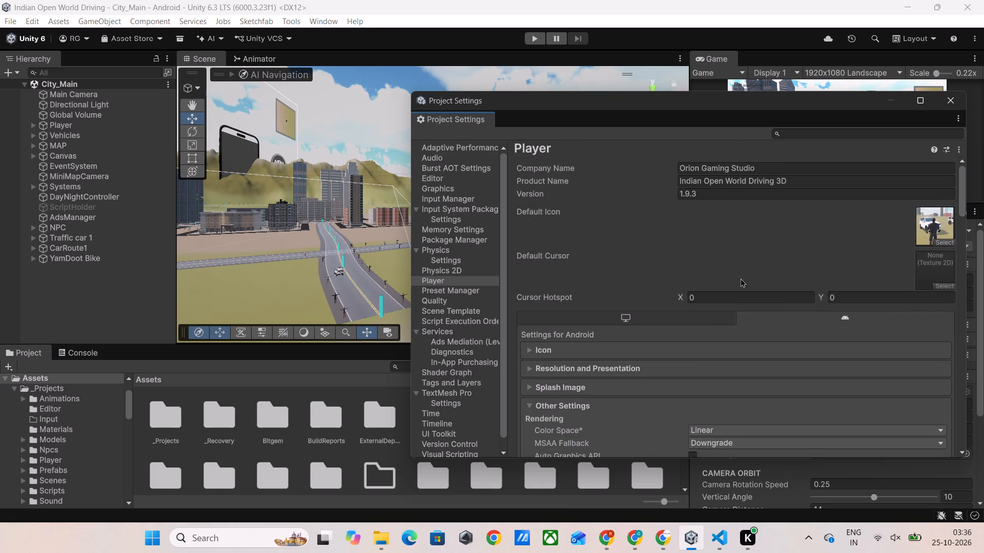
left_click(649, 356)
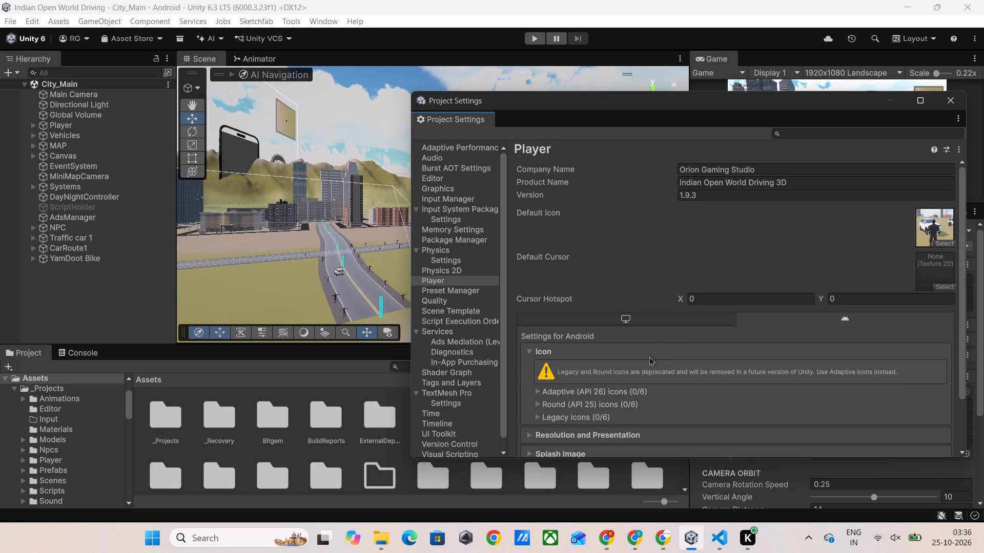
left_click(602, 357)
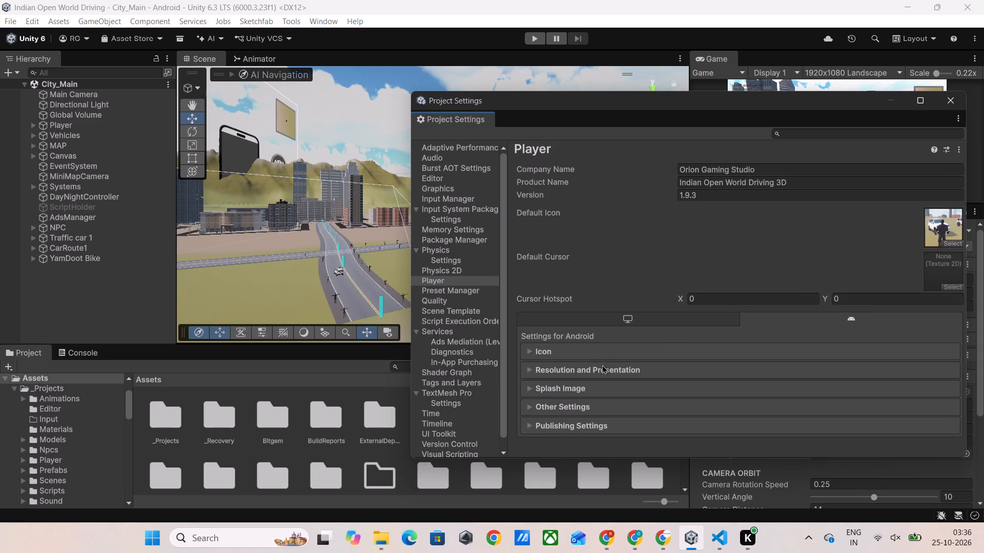
key("ctrl+s")
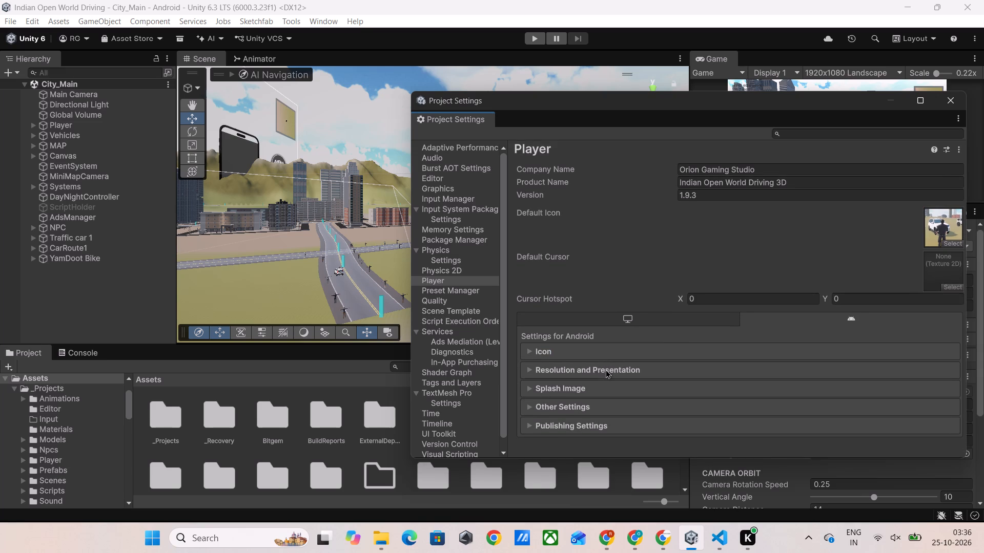
Examine the Android Splash Image settings, including the logos and background, and save the project again.
left_click(605, 369)
left_click(605, 369)
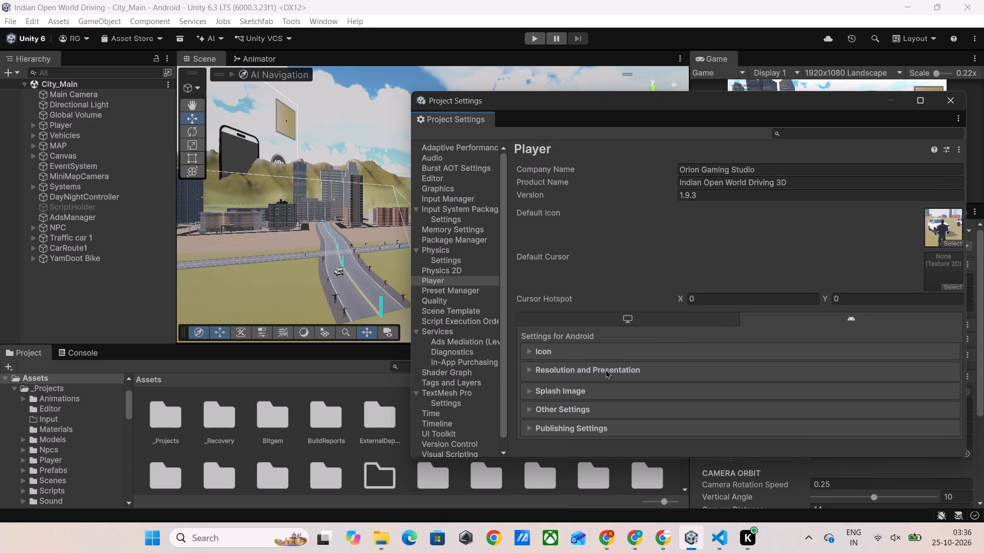
left_click(586, 389)
scroll(586, 389, "down", 4)
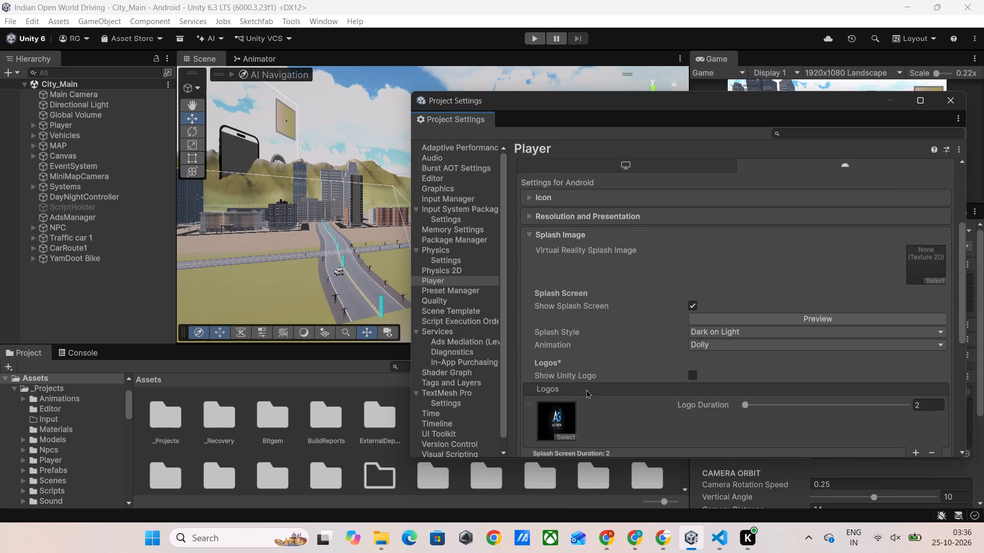
scroll(586, 385, "down", 5)
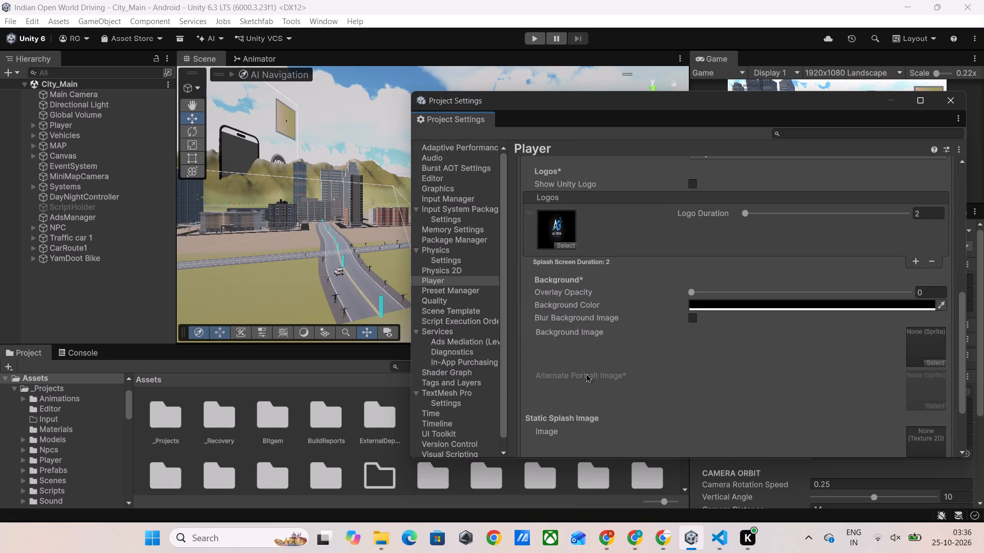
key("ctrl+s")
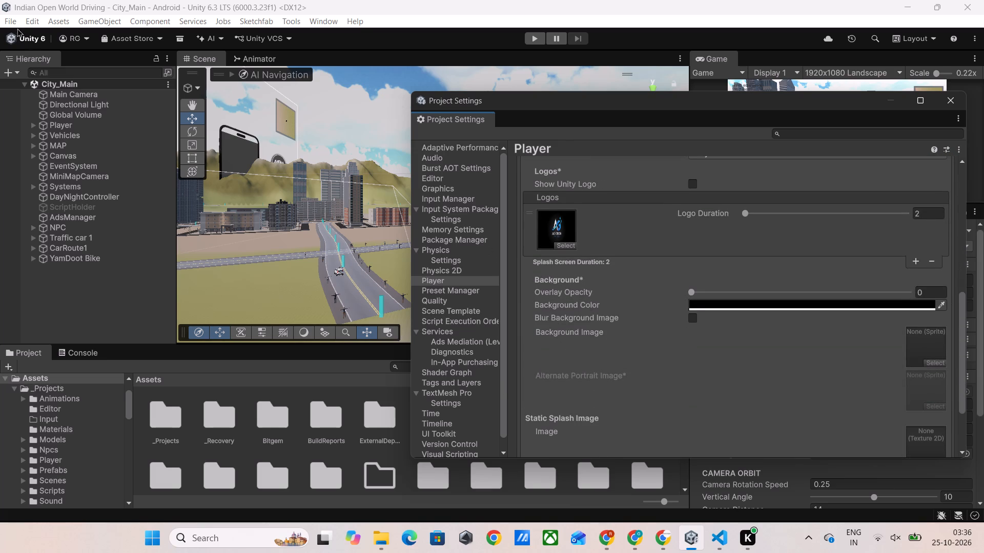
Start an Android Build And Run with the existing build settings, saving over Testbuild.apk in the Aditya Projects folder.
left_click(11, 25)
left_click(70, 174)
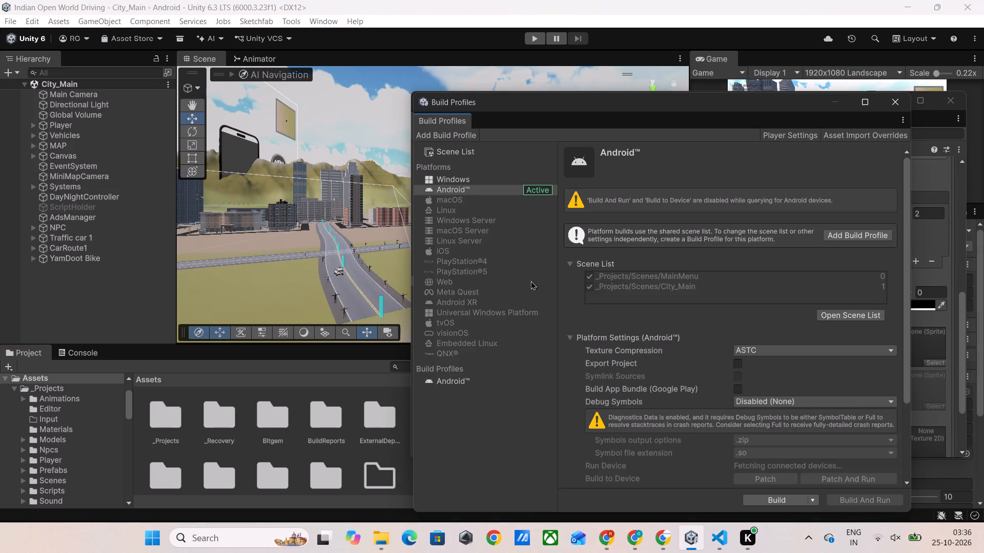
scroll(700, 305, "down", 3)
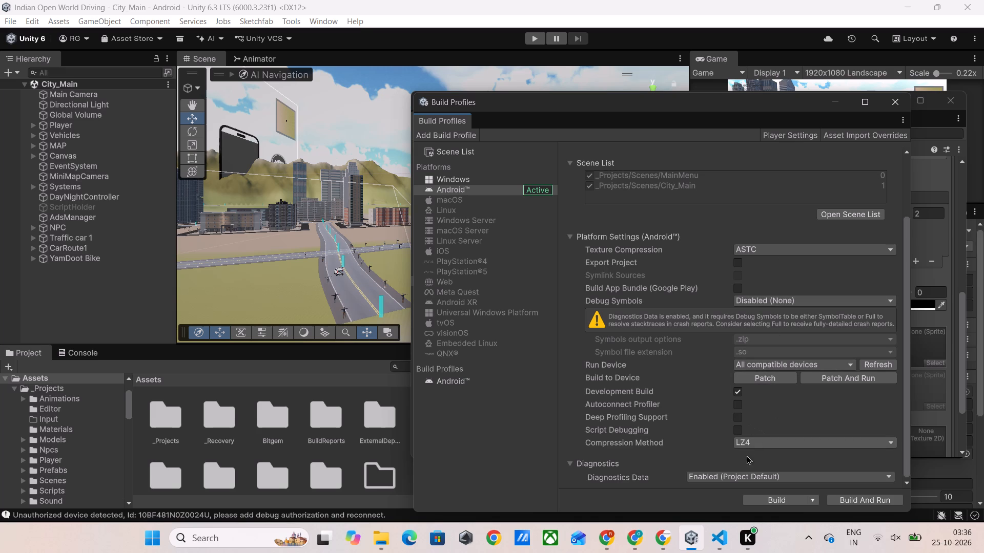
left_click(853, 501)
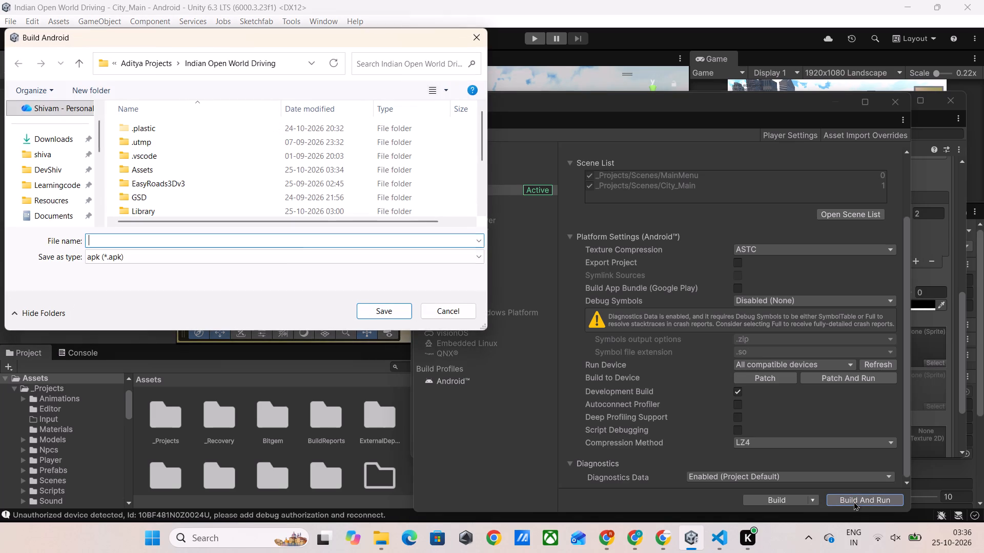
scroll(200, 165, "down", 2)
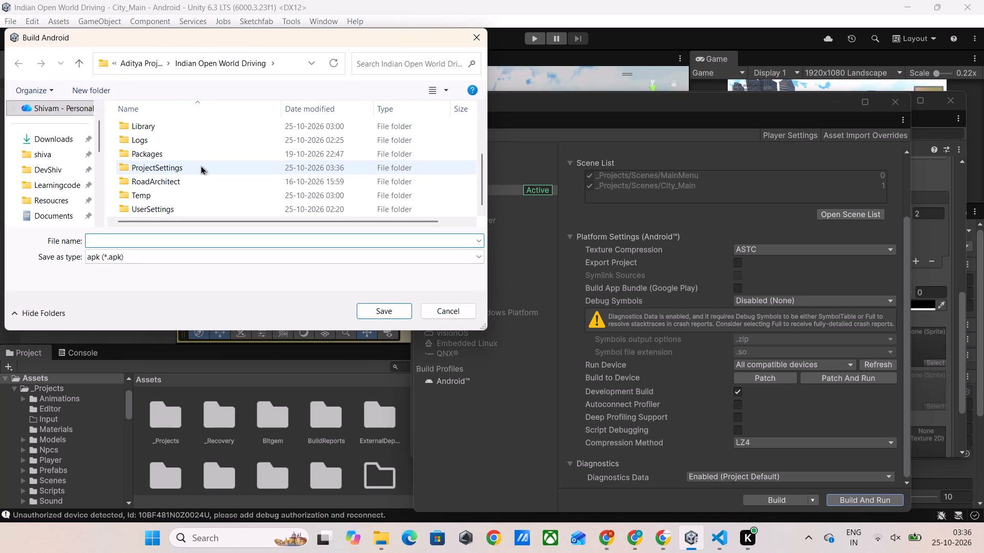
scroll(200, 165, "down", 5)
scroll(197, 181, "up", 4)
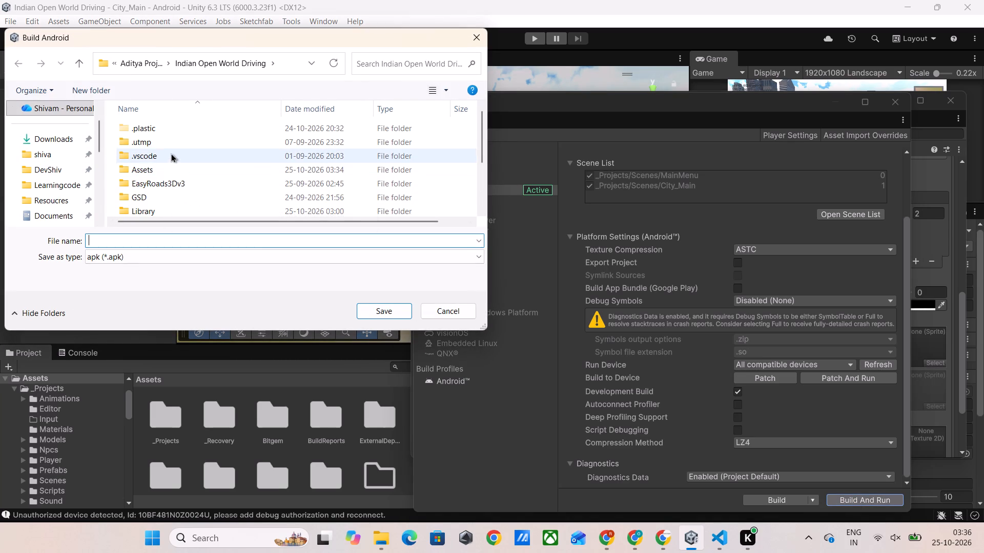
scroll(171, 153, "down", 5)
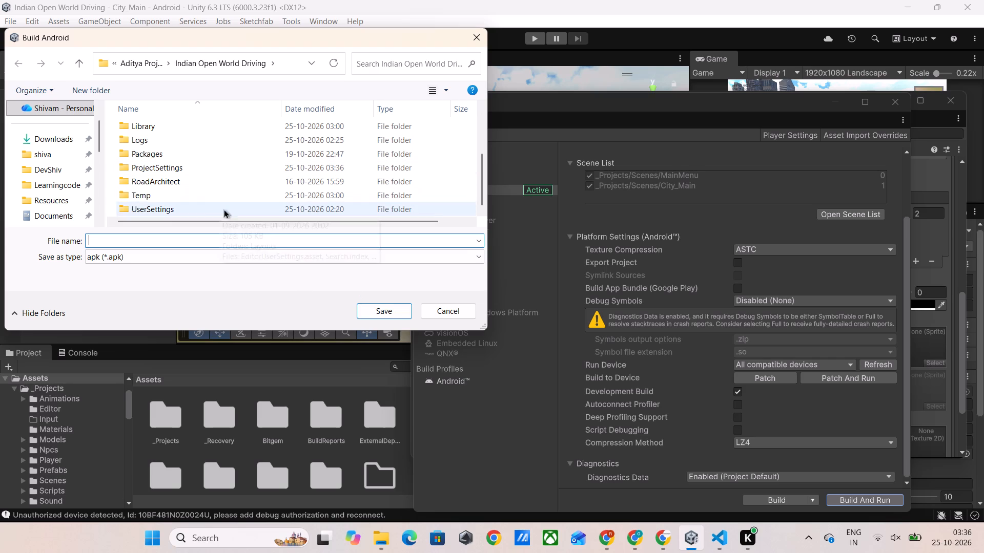
scroll(223, 177, "up", 5)
scroll(40, 188, "down", 3)
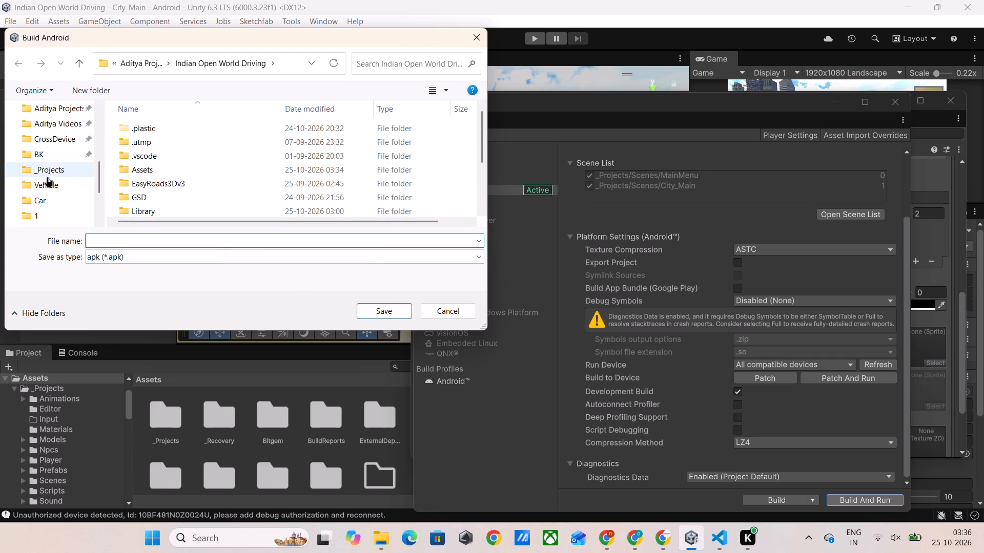
scroll(50, 156, "up", 1)
left_click(55, 154)
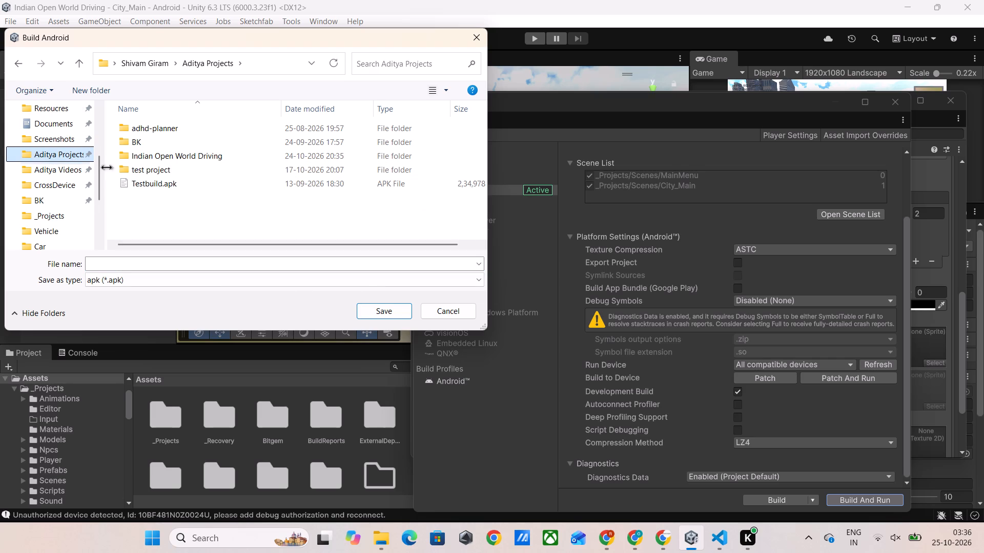
left_click(171, 186)
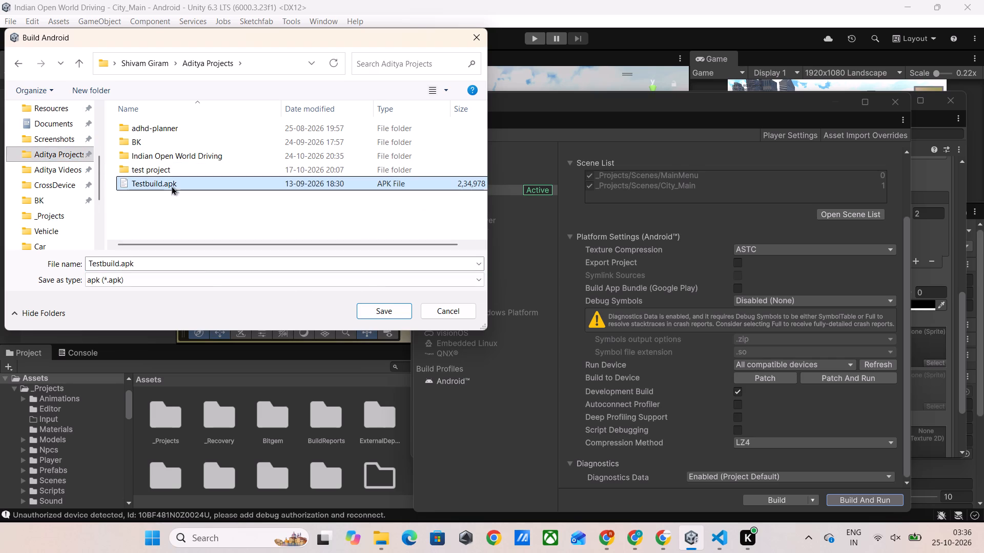
left_click(391, 312)
left_click(520, 267)
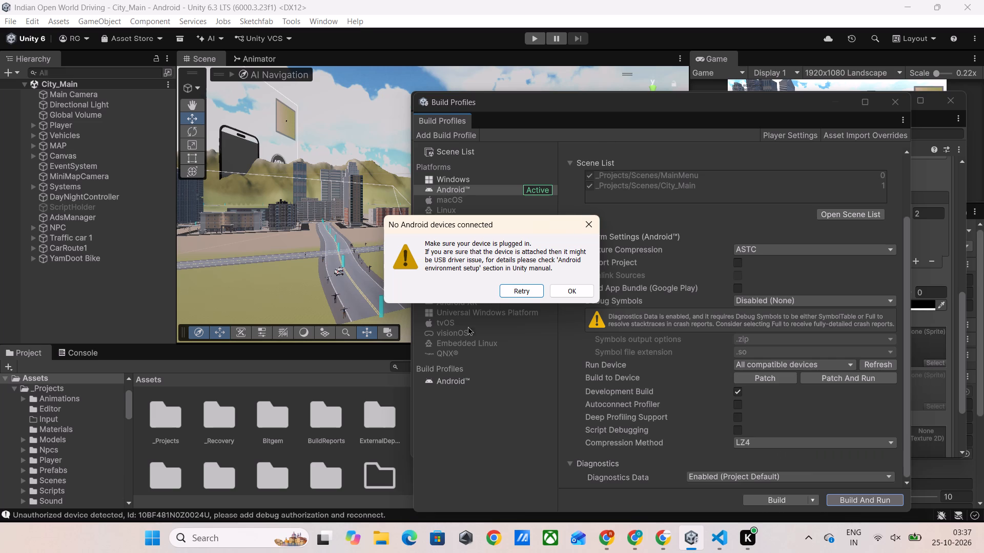
Retry the Android device connection for the Build And Run.
left_click(520, 294)
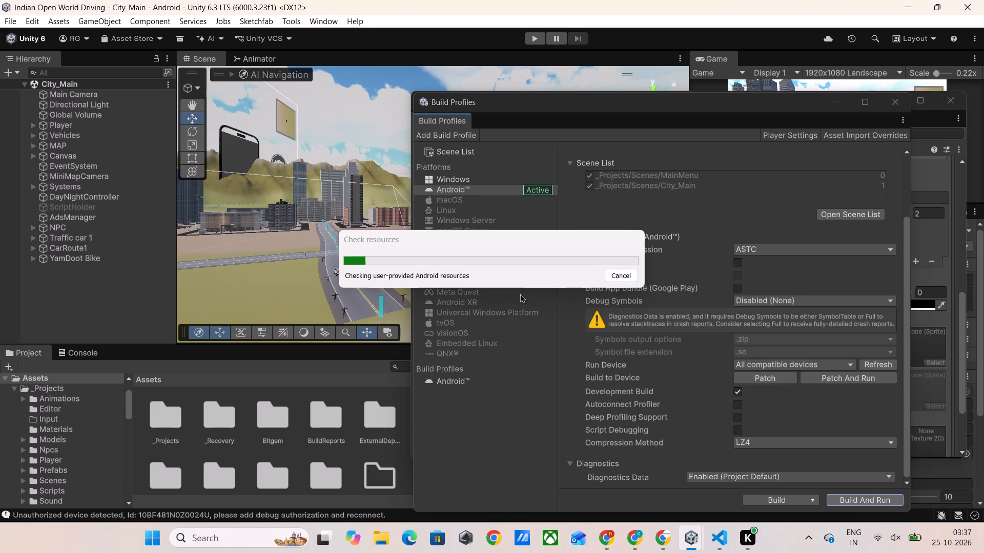
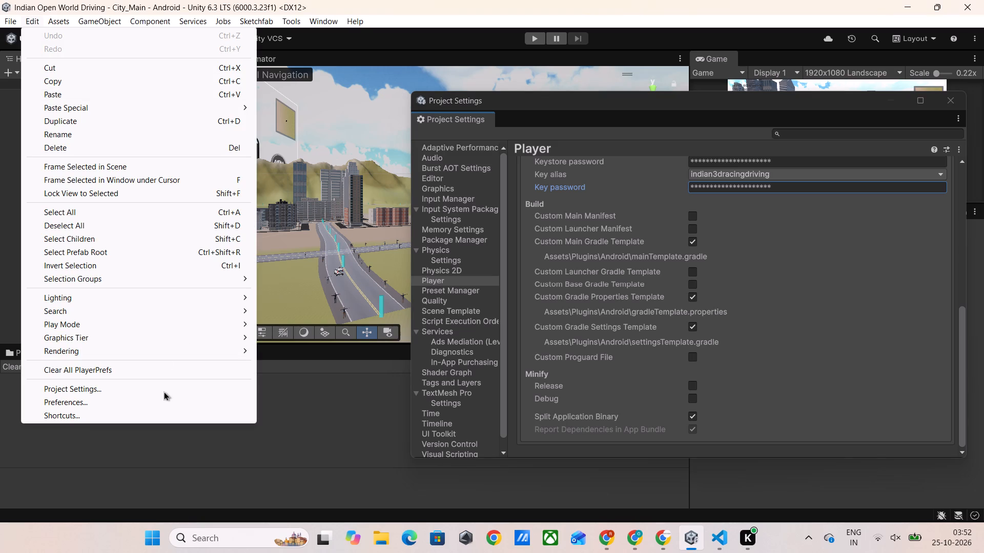
Start a Build And Run for Android from the build profiles, saving the package as Testbuild.apk over the existing file.
left_click(163, 391)
left_click(17, 21)
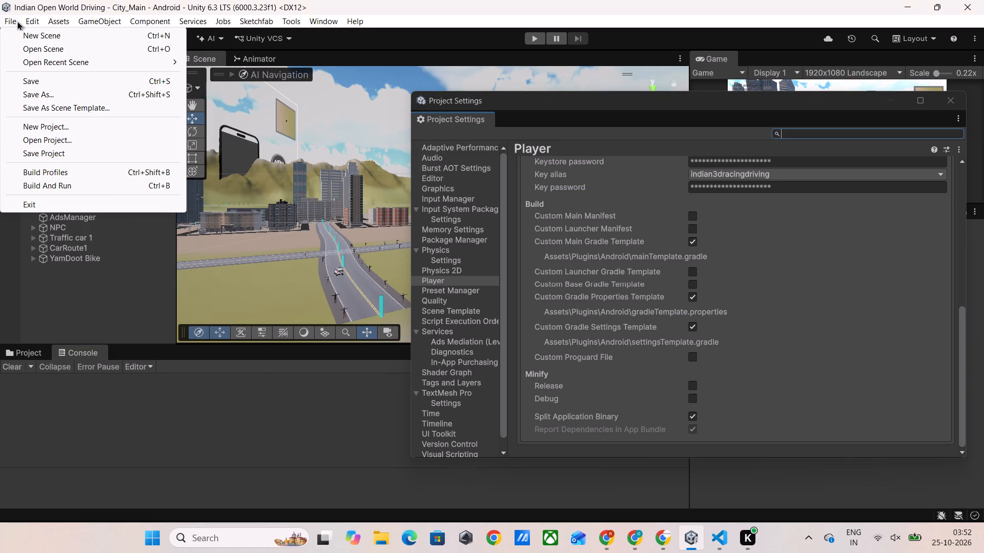
left_click(81, 167)
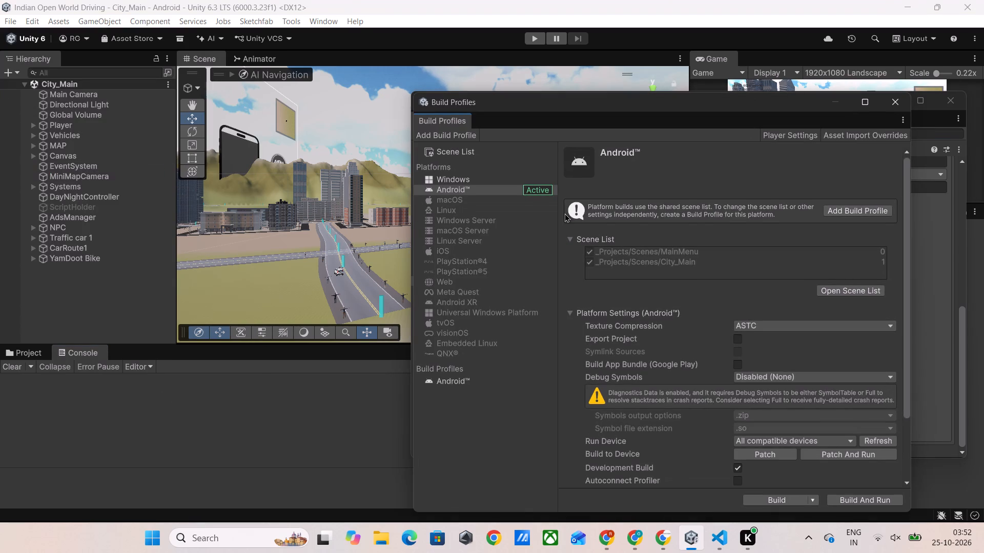
left_click(848, 495)
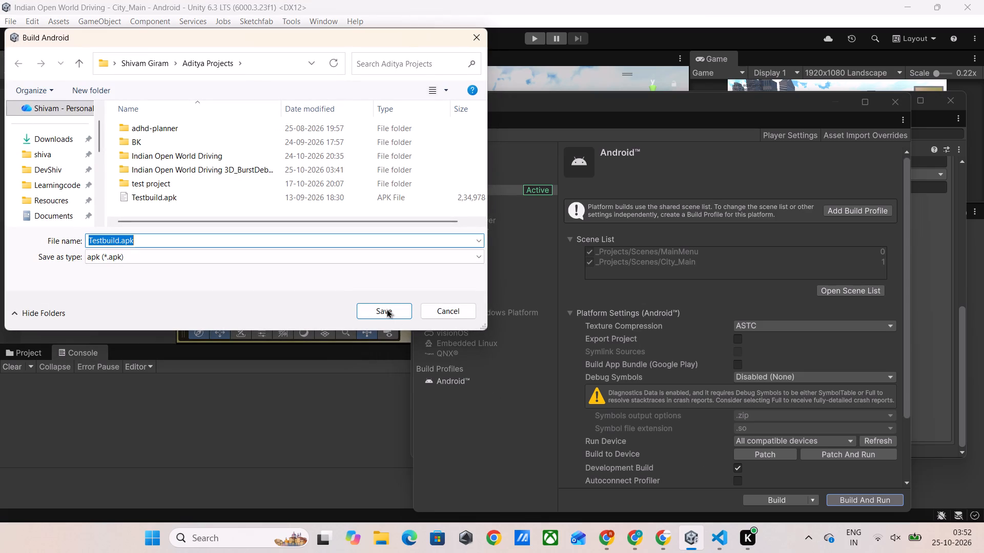
left_click(383, 306)
left_click(528, 264)
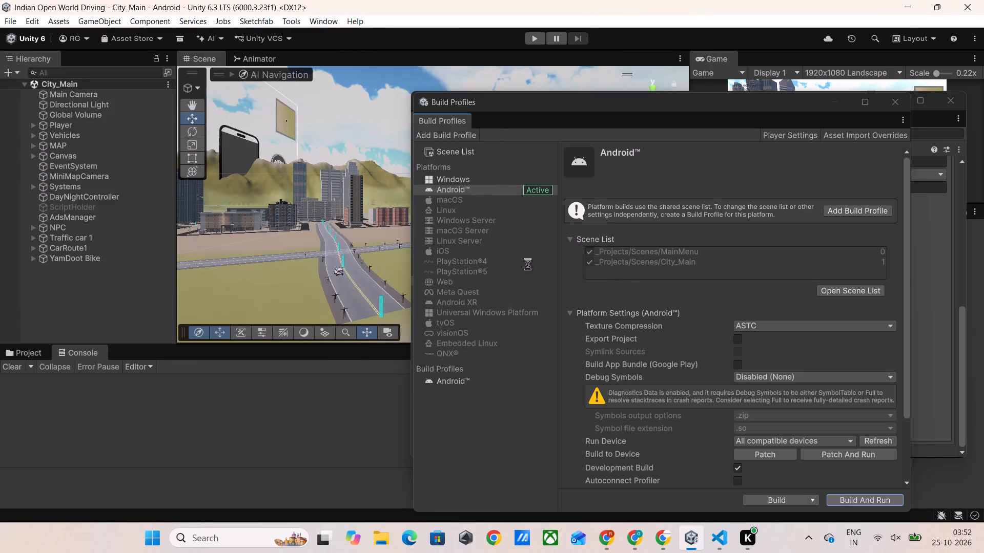
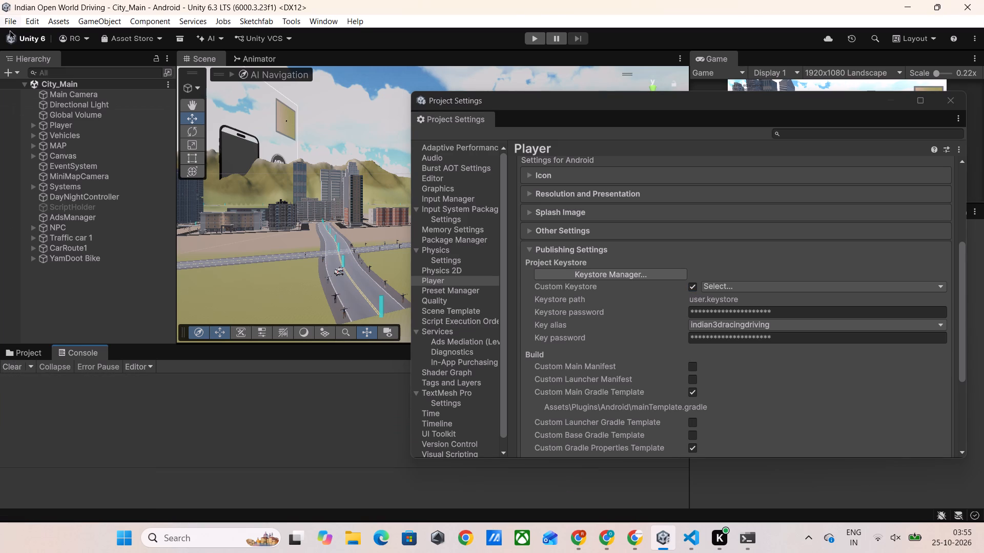
Open the Build Profiles window for the Android platform.
left_click(11, 21)
left_click(74, 178)
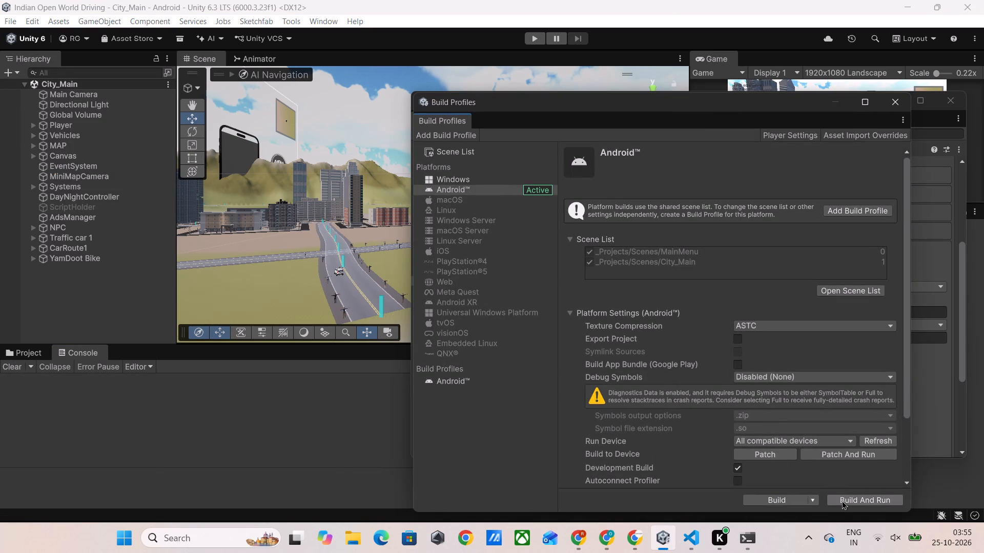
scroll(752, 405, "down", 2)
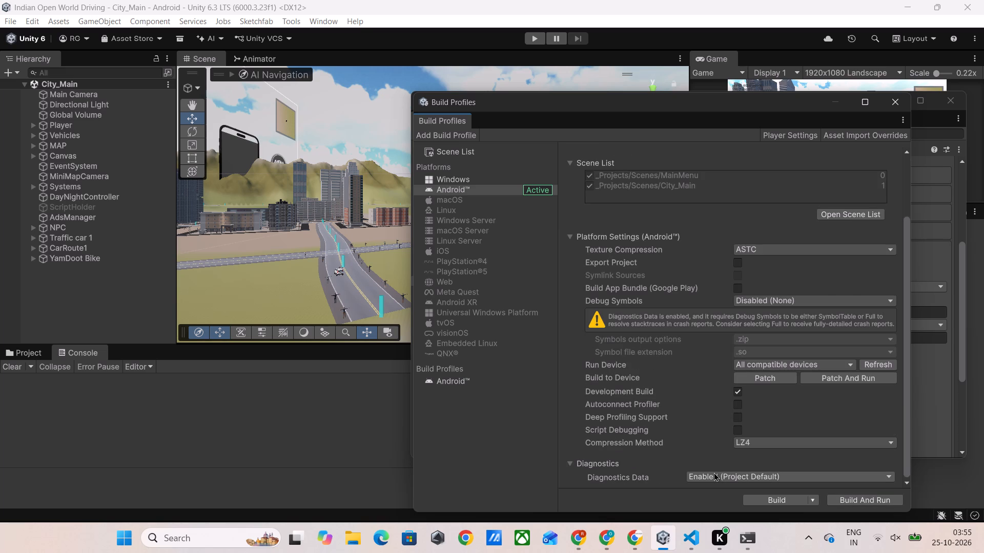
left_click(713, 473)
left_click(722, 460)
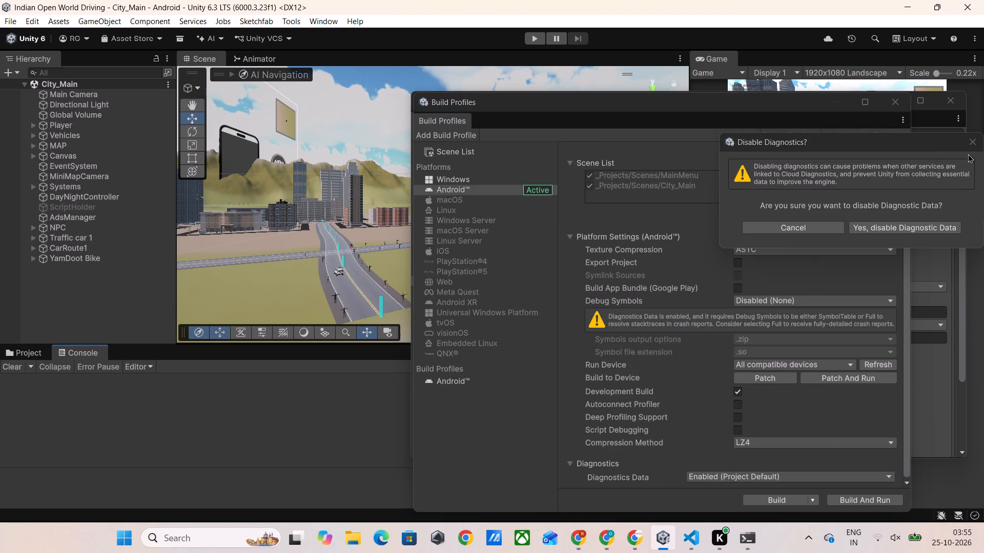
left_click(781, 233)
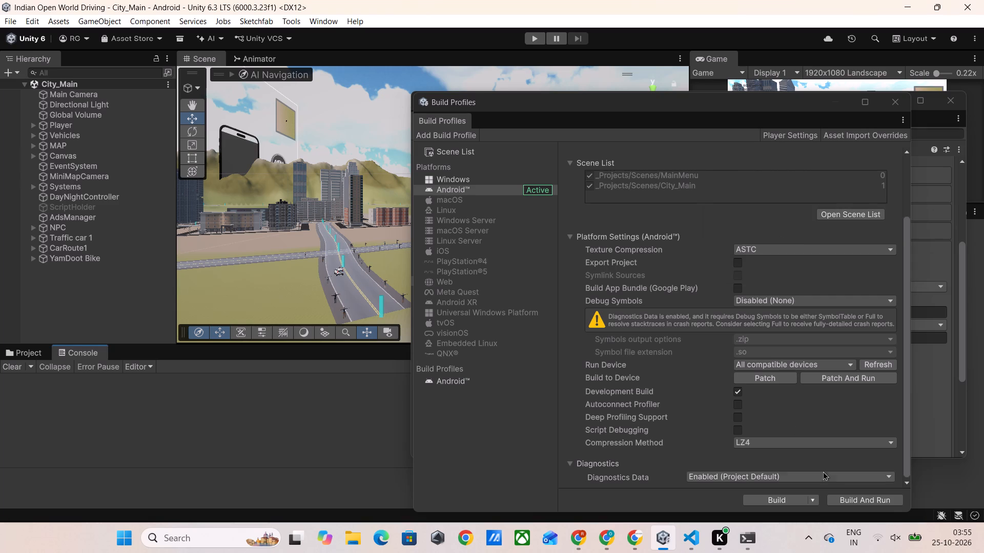
Build and run the Android project, overwriting the existing Testbuild.apk, and close the Build Profiles and Project Settings windows.
left_click(847, 496)
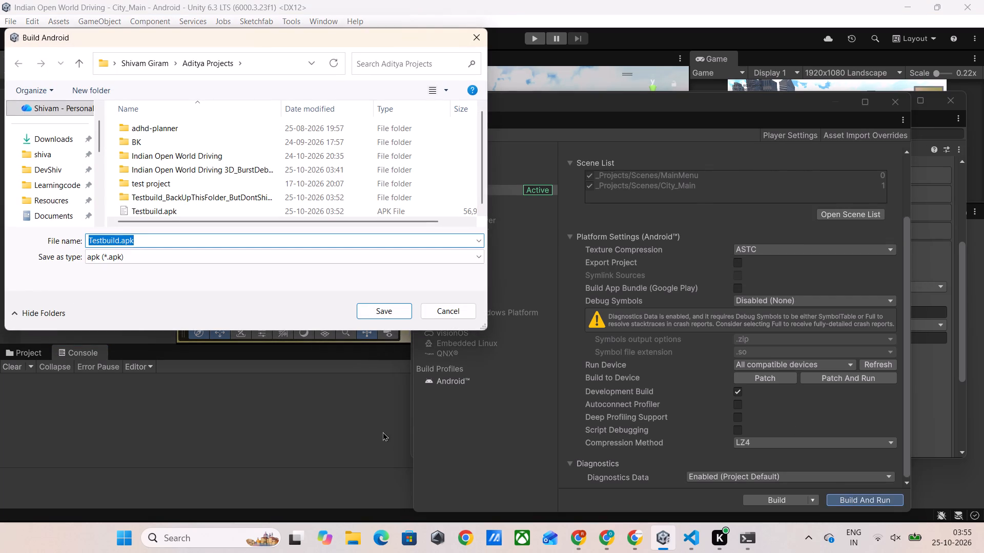
left_click(378, 314)
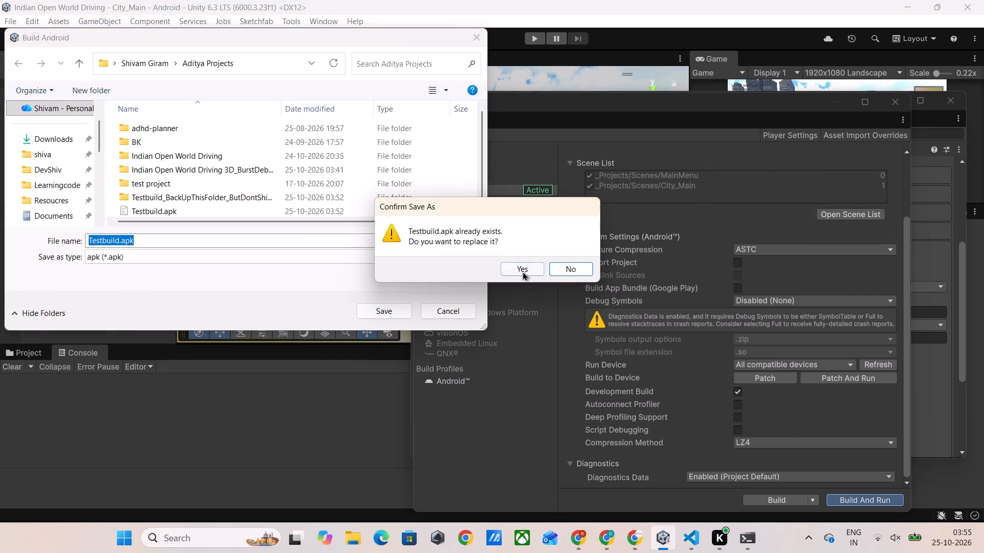
left_click(522, 271)
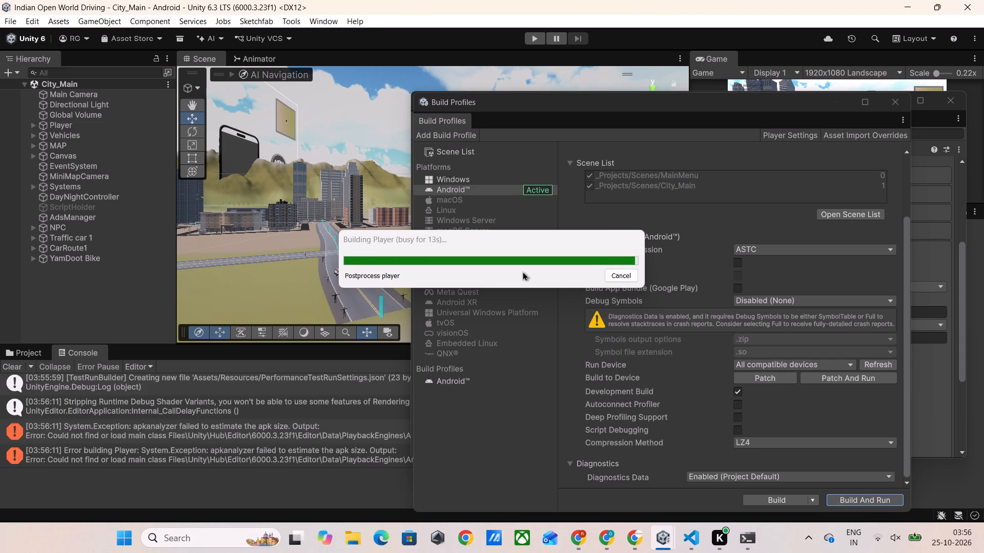
left_click(892, 102)
left_click(963, 105)
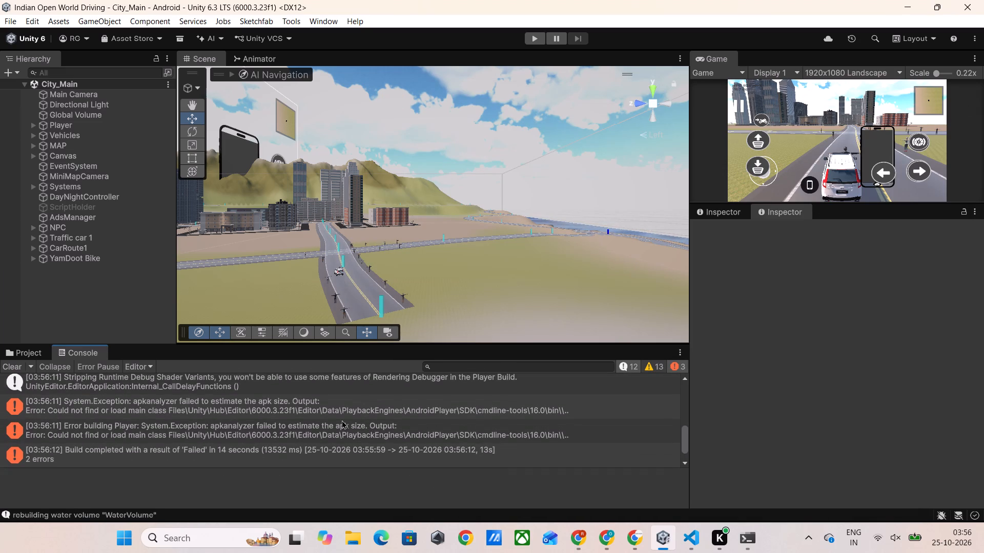
left_click(348, 411)
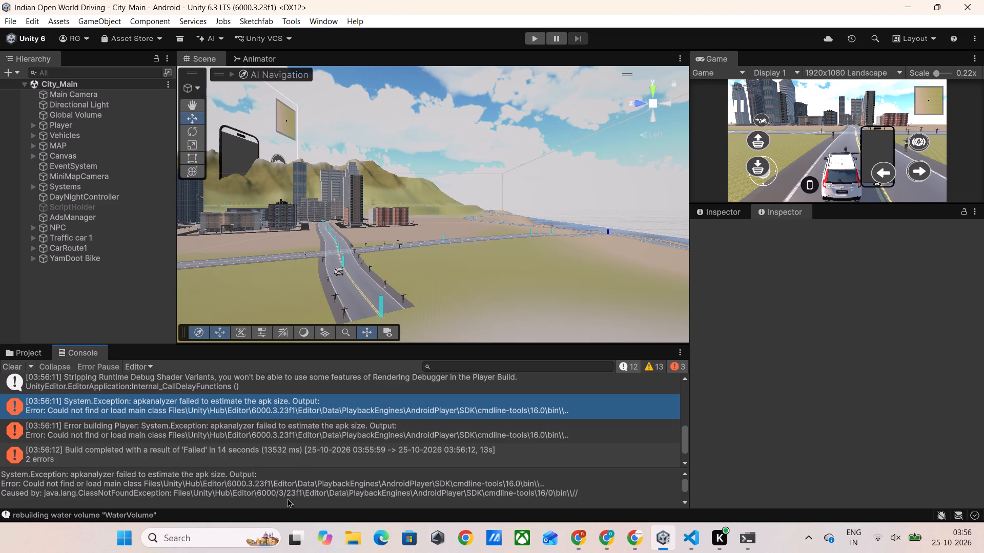
left_click(287, 498)
key("ctrl+a")
key("ctrl+c")
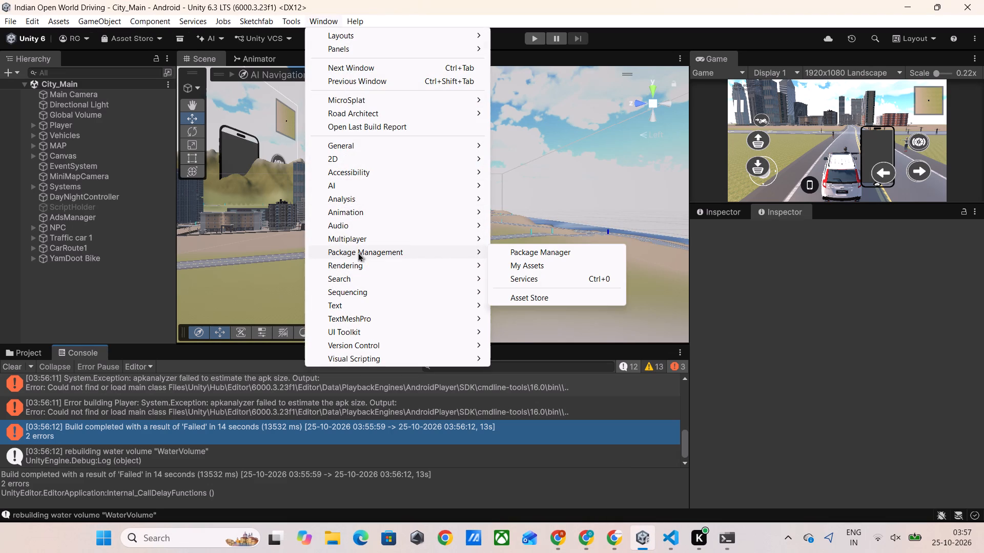
left_click(536, 251)
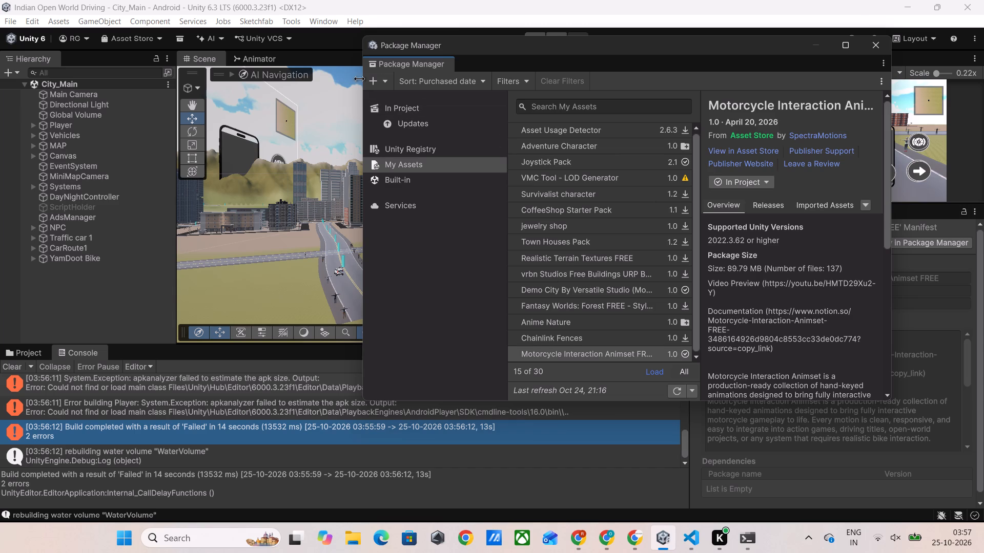
left_click(880, 87)
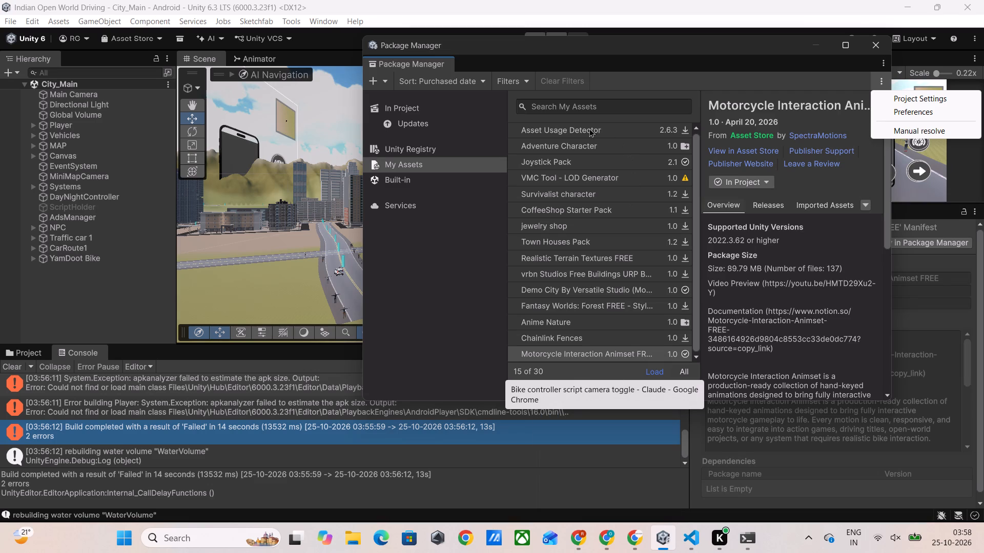
left_click(392, 104)
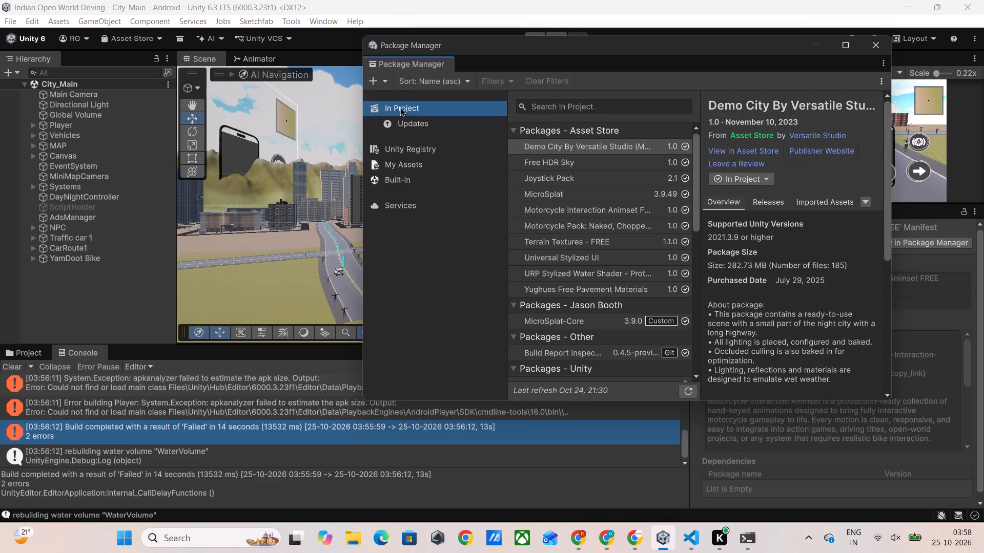
left_click(407, 110)
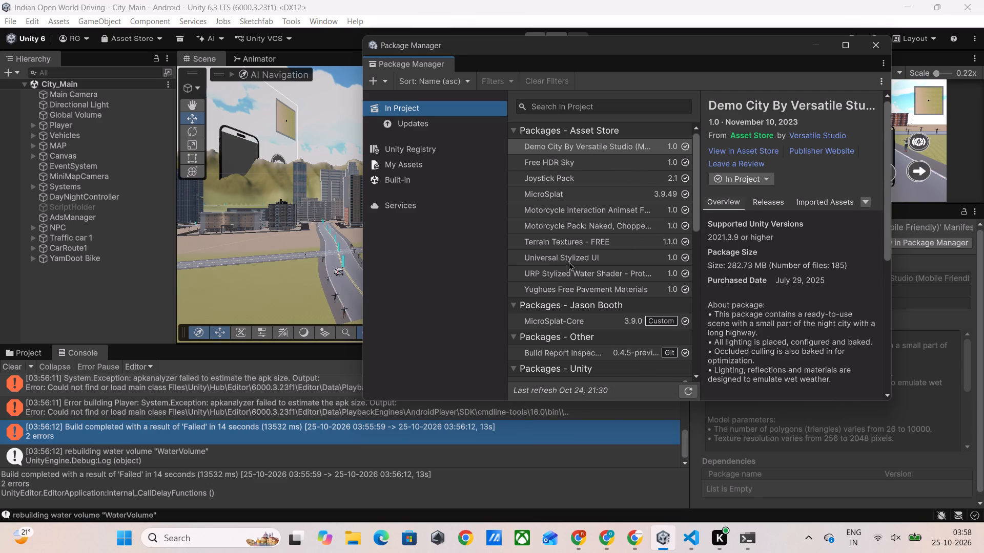
scroll(569, 270, "down", 3)
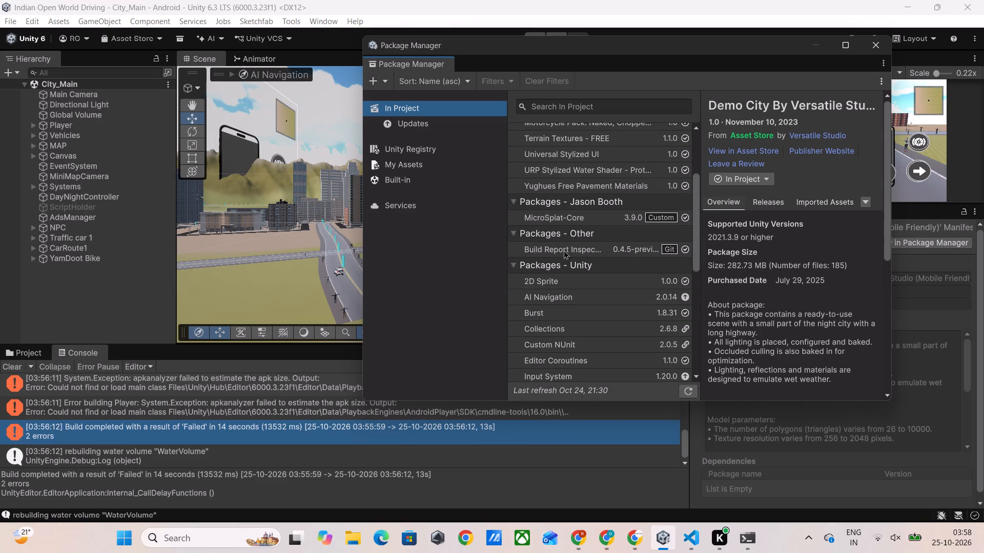
left_click(583, 251)
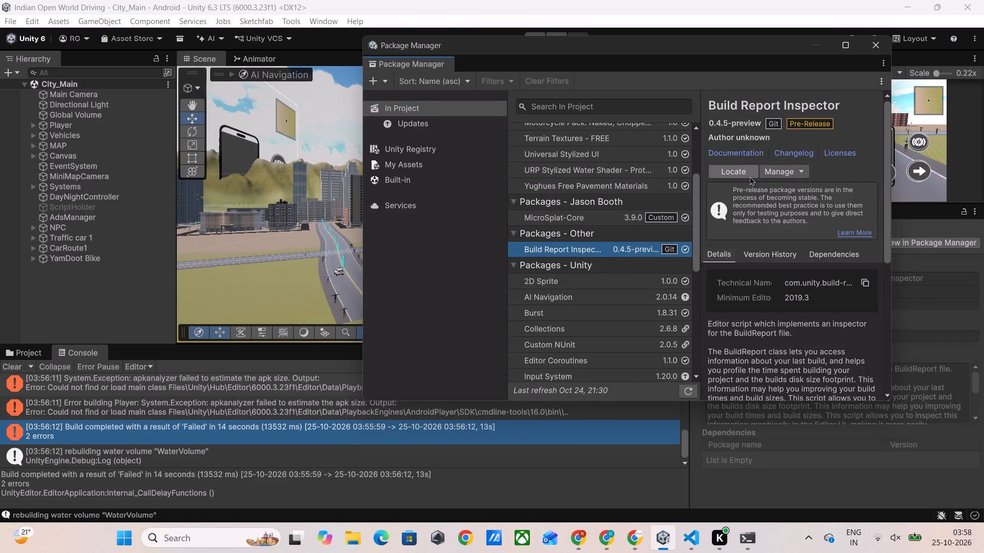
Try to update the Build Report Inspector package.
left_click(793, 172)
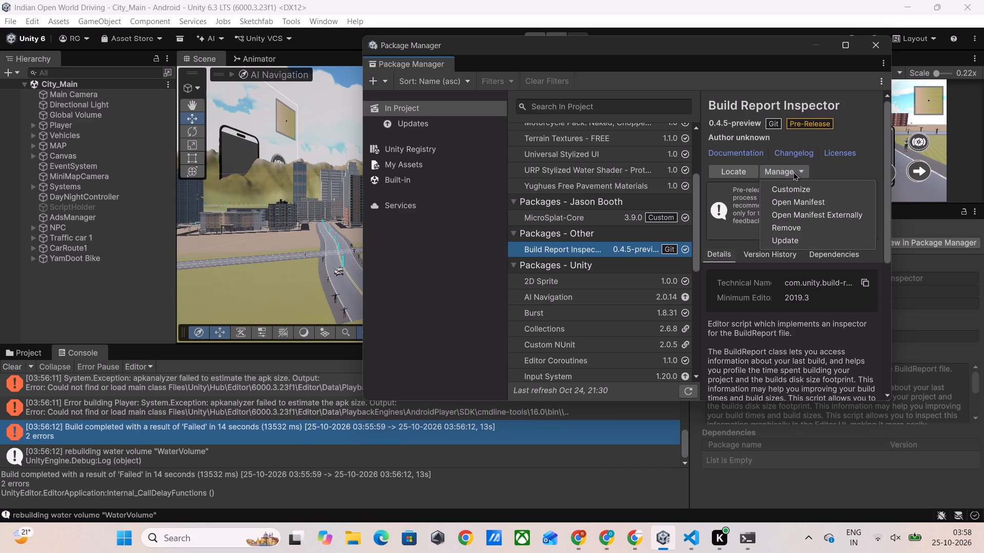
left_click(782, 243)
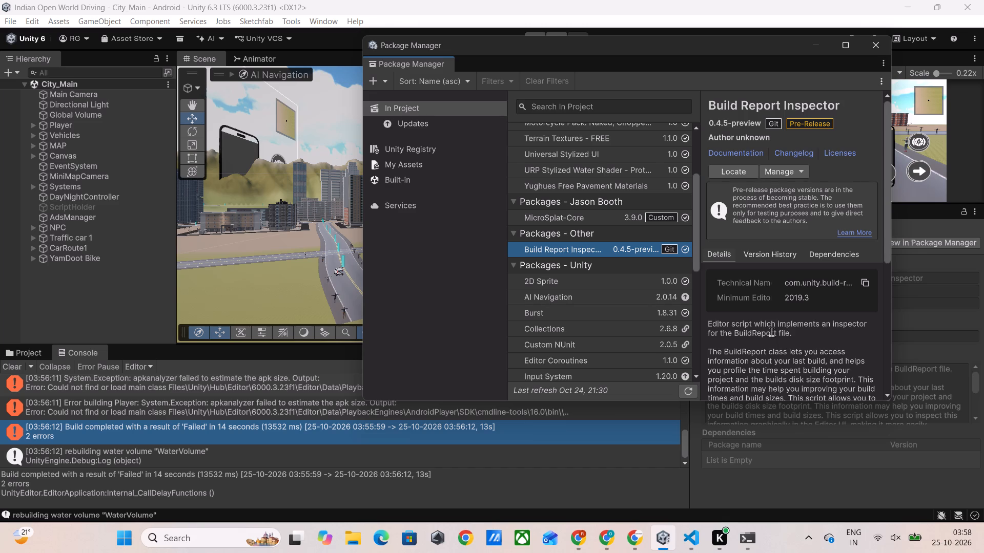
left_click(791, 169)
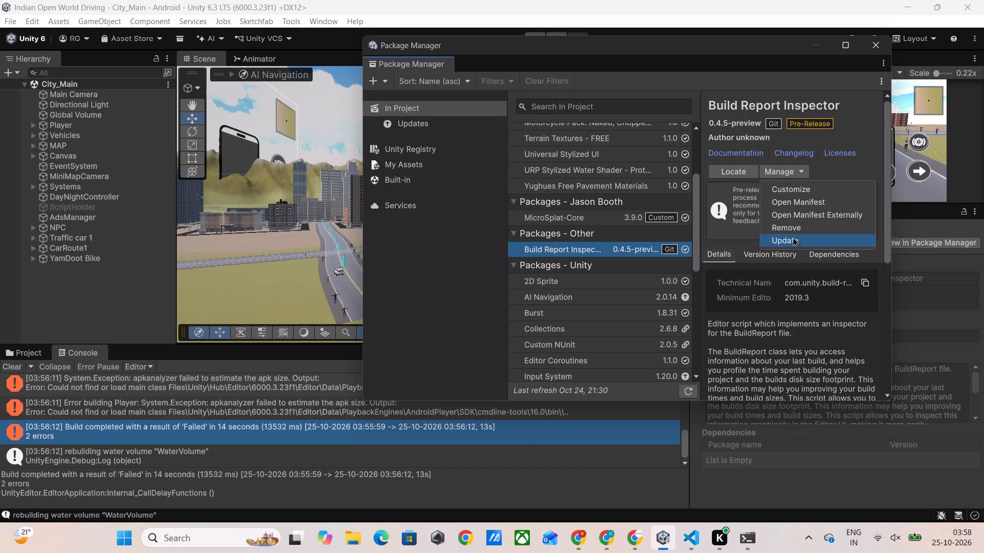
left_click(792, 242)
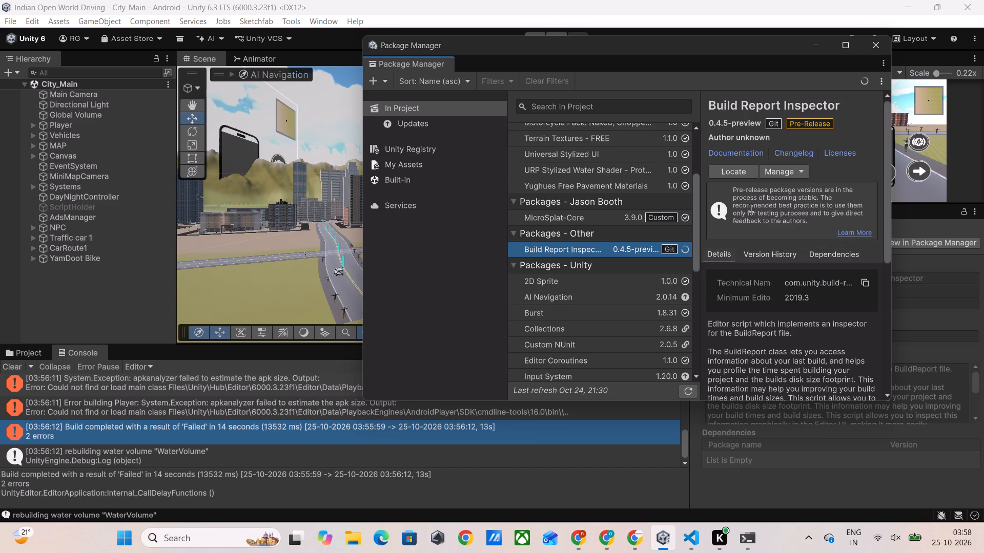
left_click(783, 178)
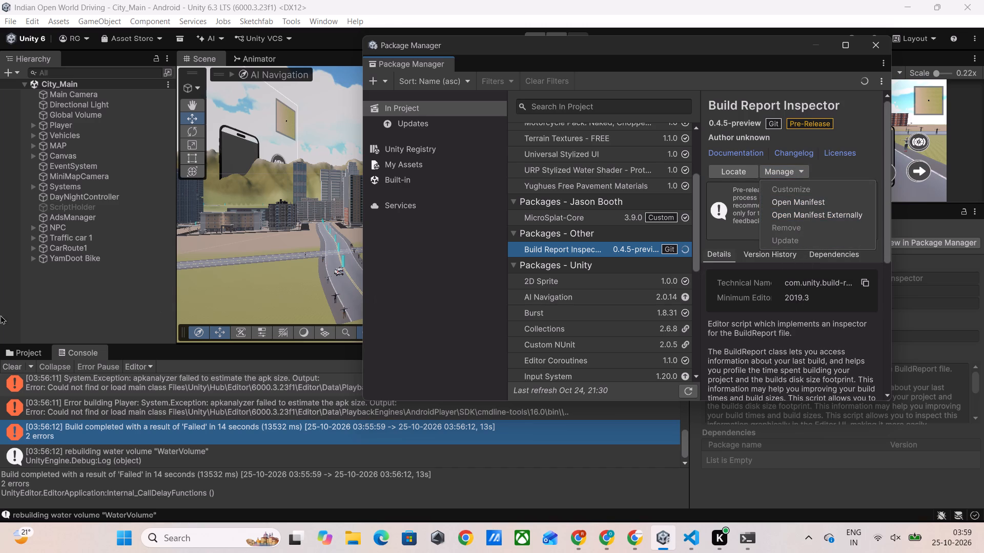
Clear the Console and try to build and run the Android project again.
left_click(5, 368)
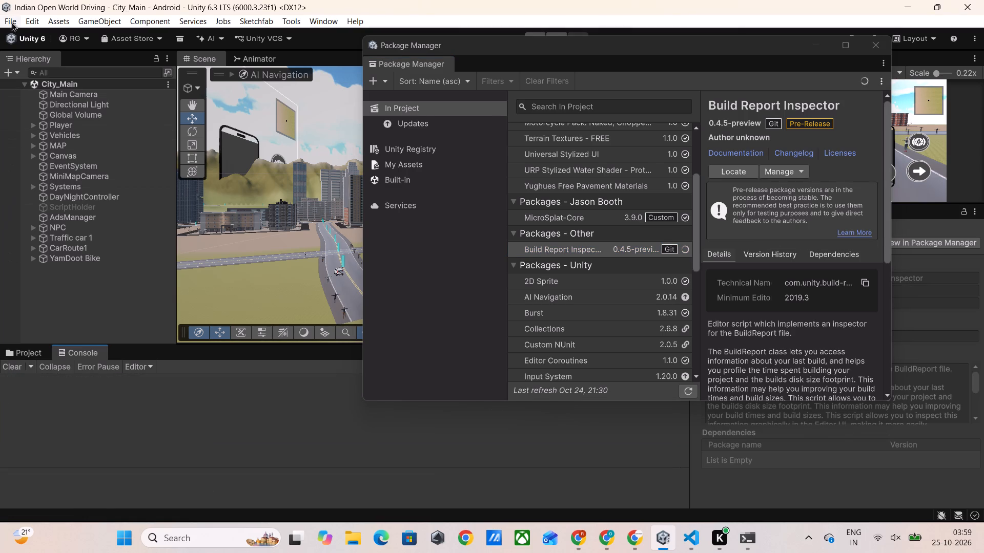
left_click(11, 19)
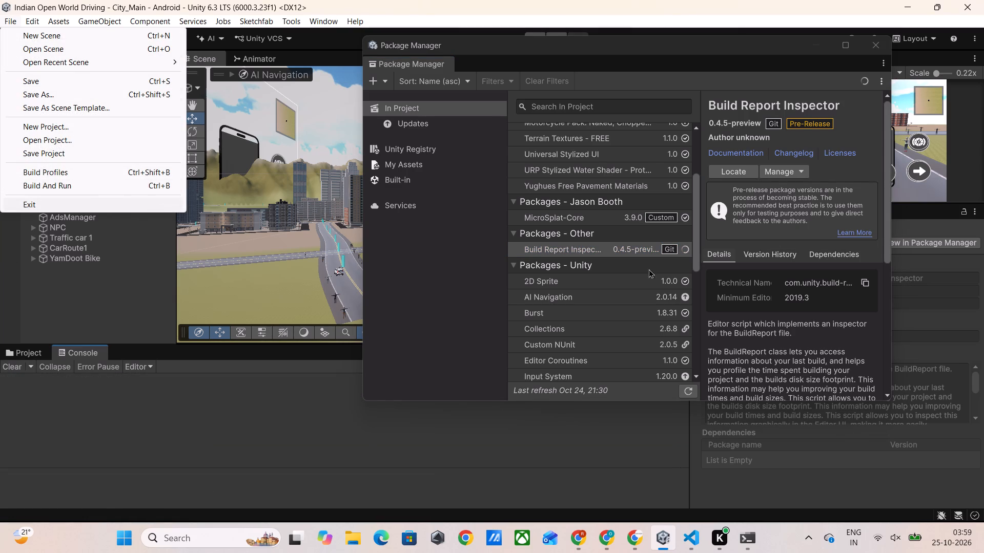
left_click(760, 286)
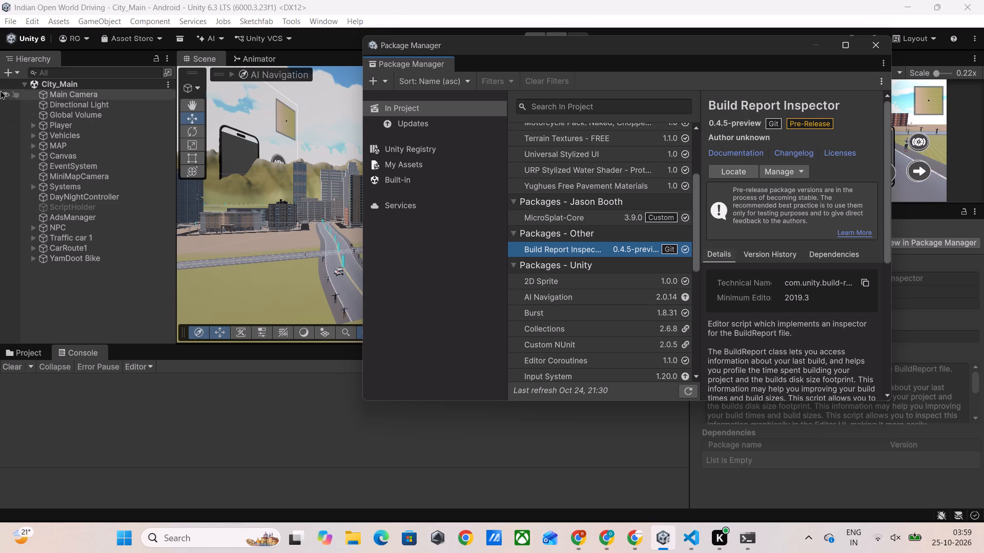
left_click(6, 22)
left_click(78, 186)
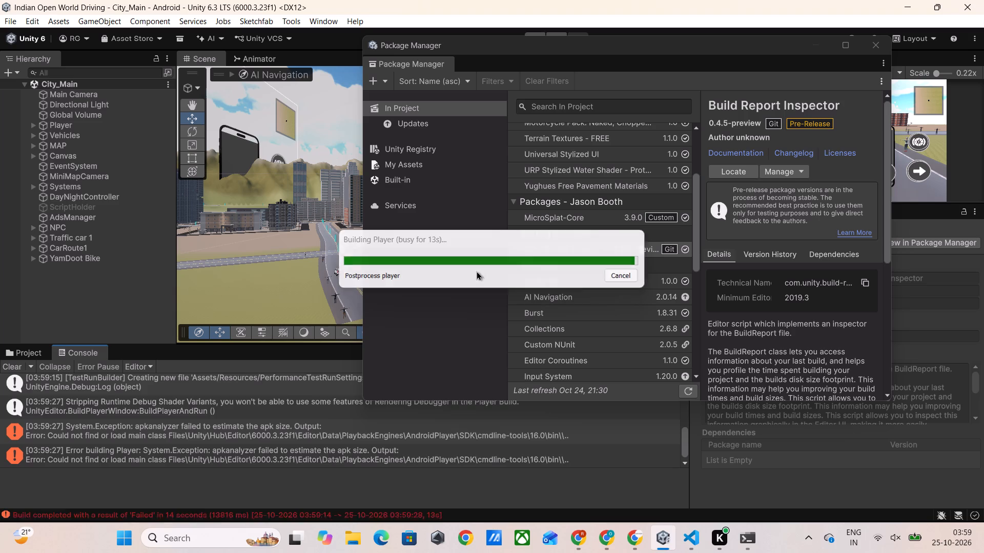
Remove the Build Report Inspector package from the project.
left_click(776, 165)
left_click(796, 227)
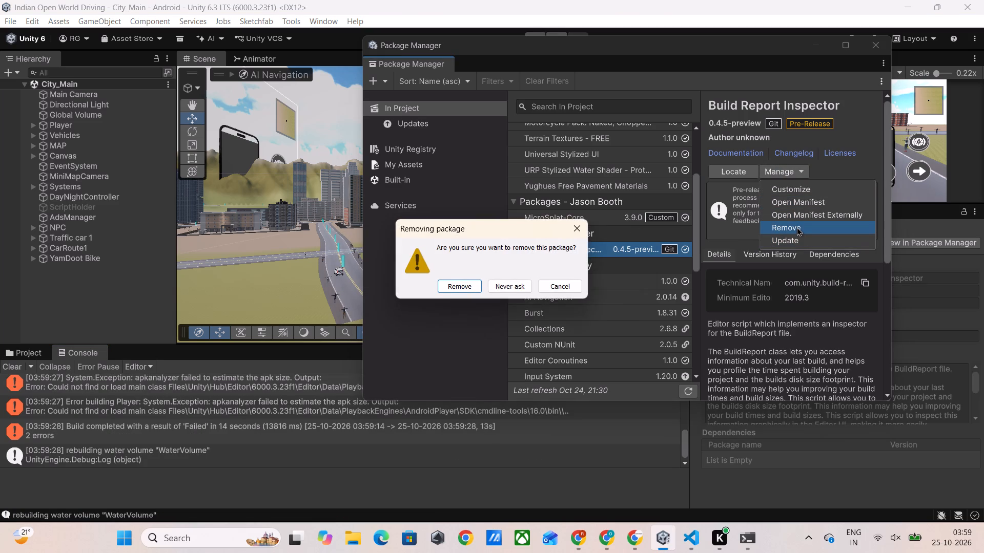
left_click(460, 285)
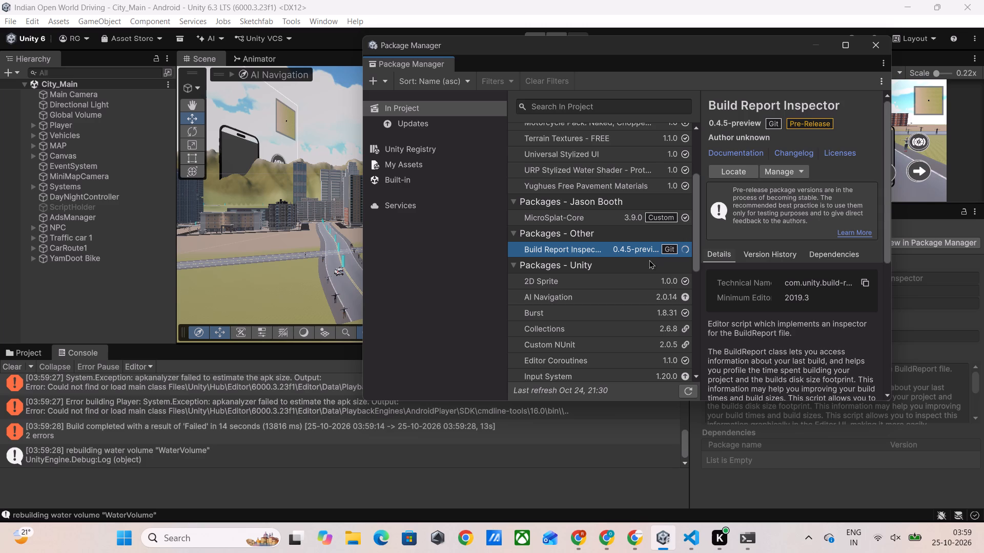
Clear the Console, close the Package Manager and start a new Build And Run of the Android project.
left_click(14, 369)
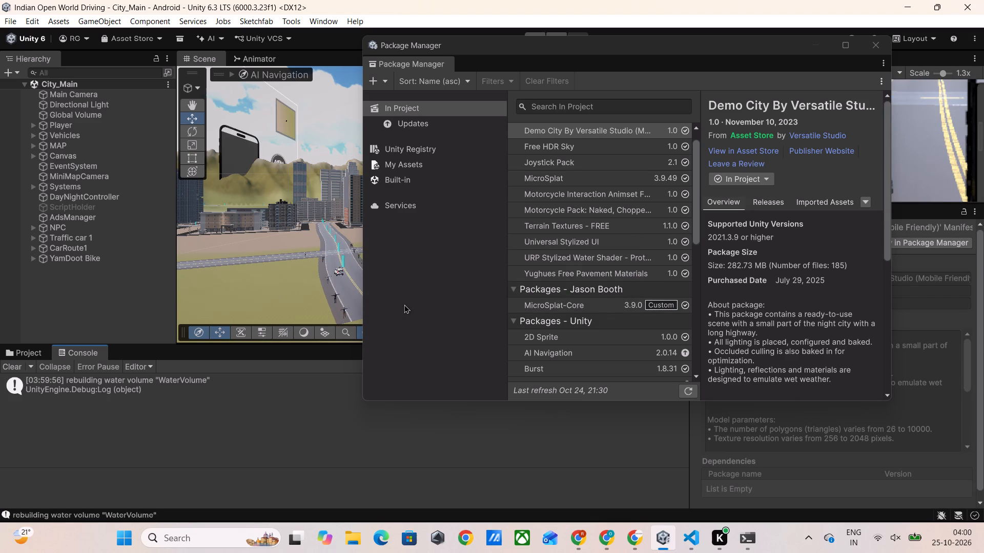
scroll(404, 304, "up", 1)
left_click(11, 364)
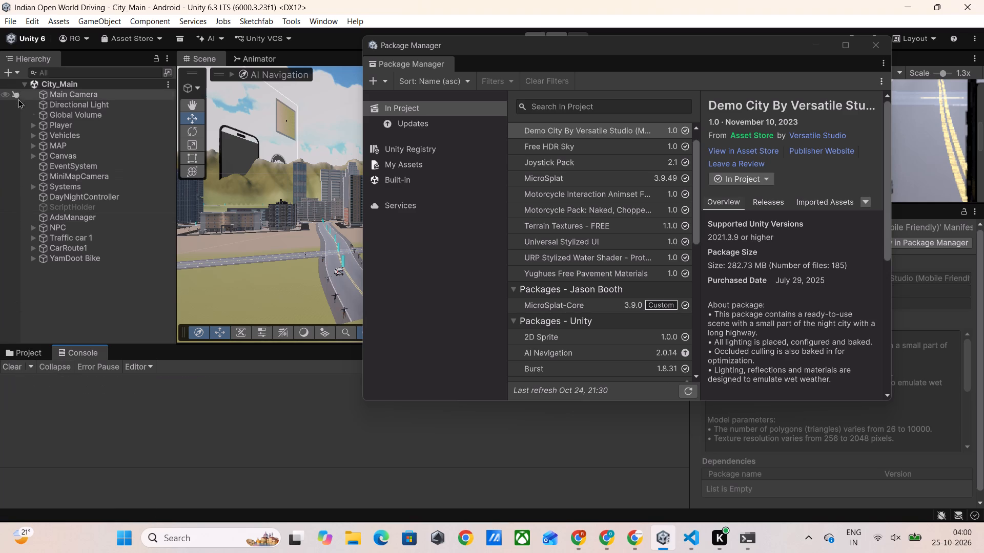
left_click(877, 42)
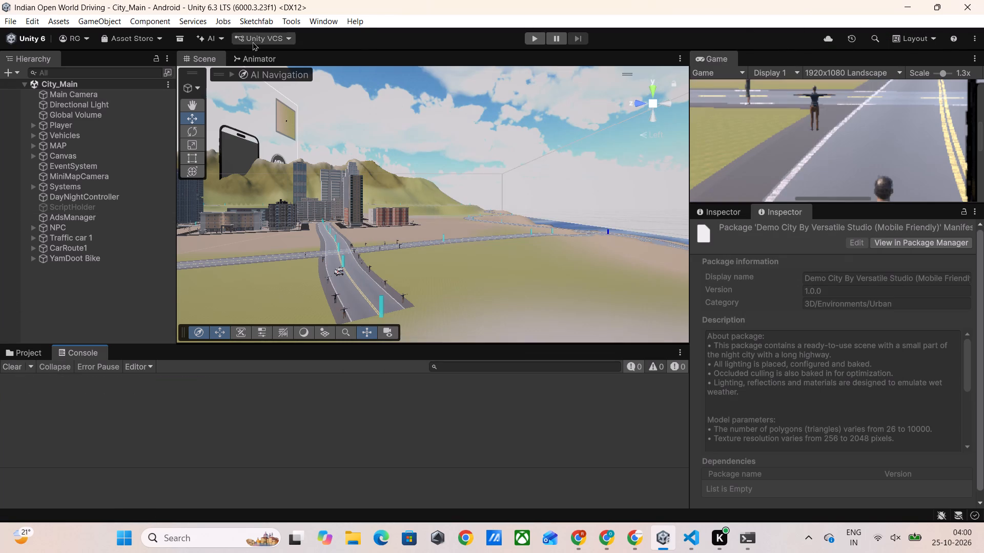
left_click(5, 24)
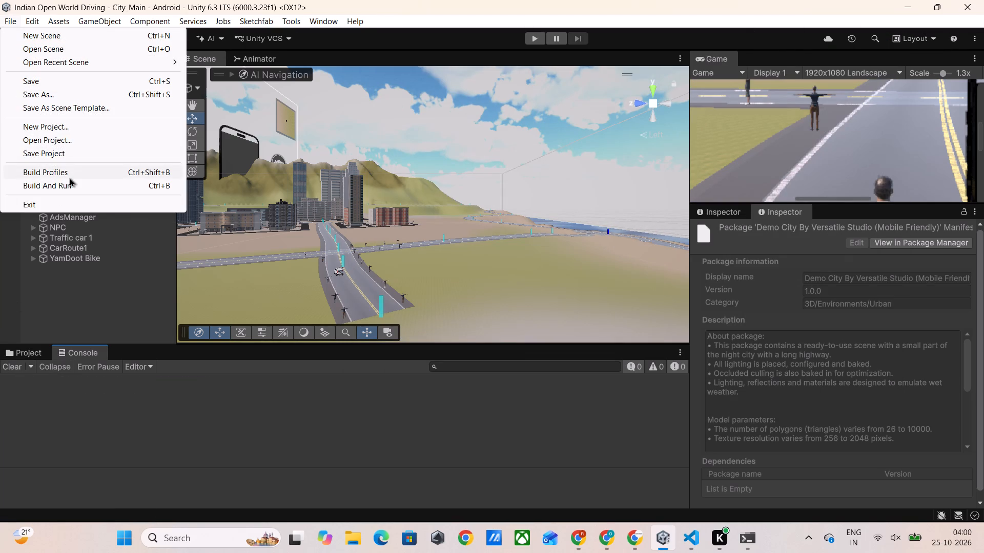
left_click(69, 182)
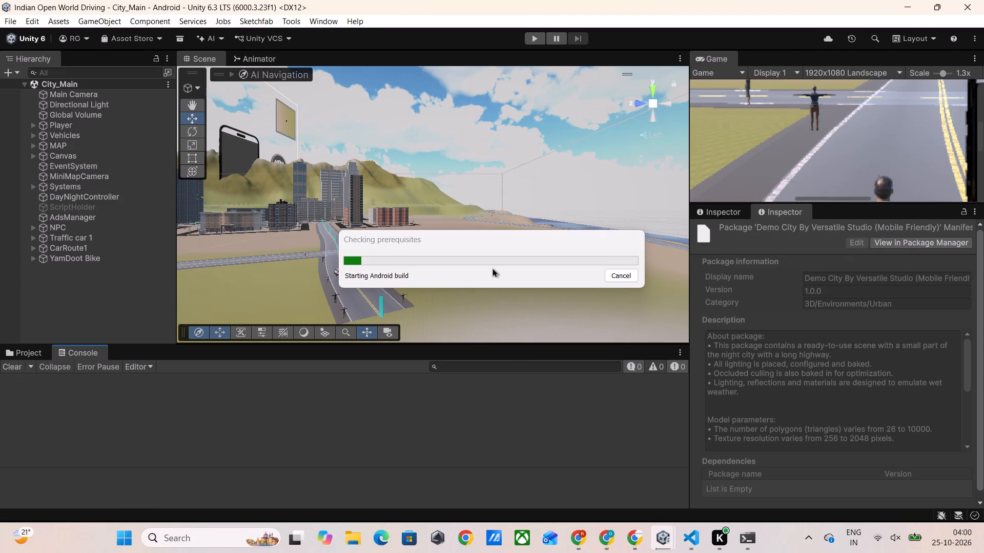
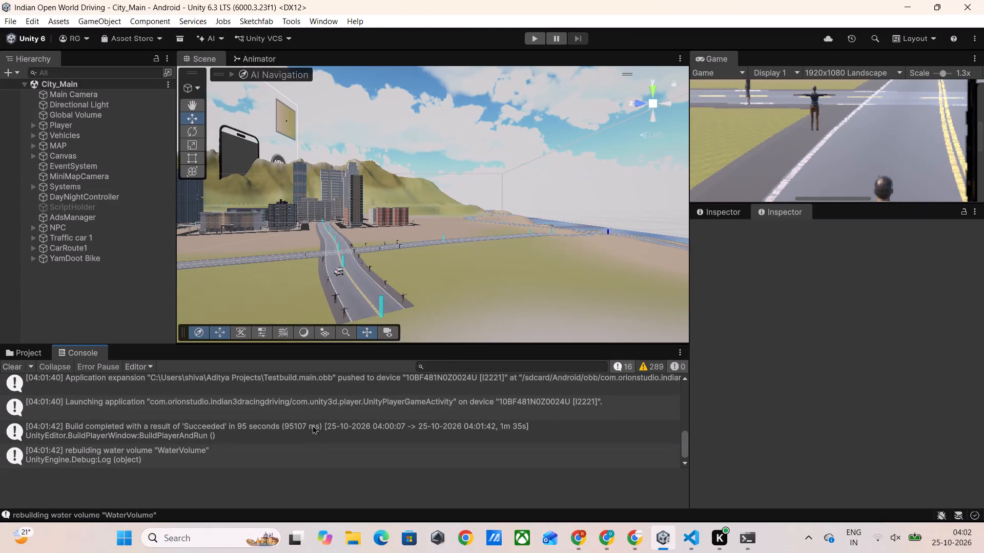
Examine the Console entries on the build result and the application launch on the connected device.
left_click(257, 434)
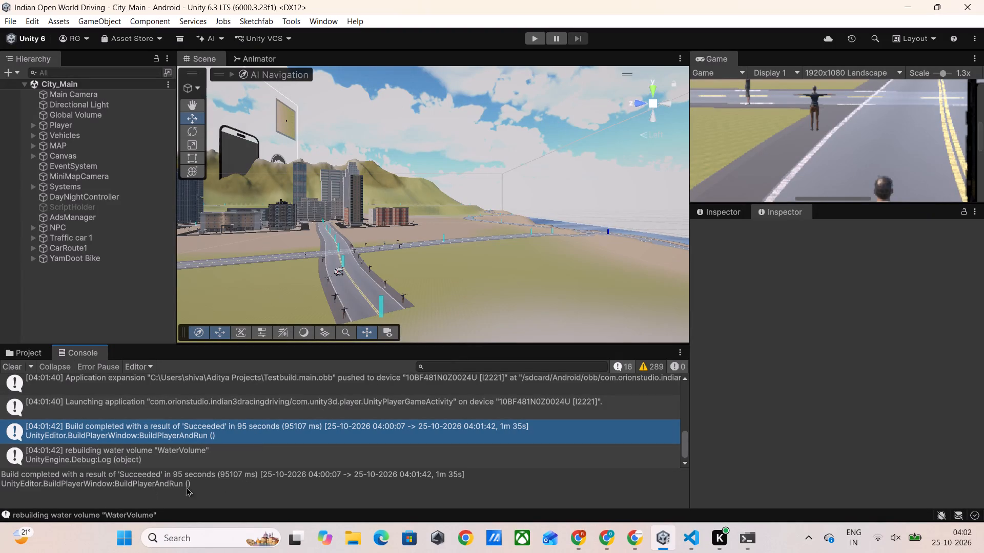
scroll(186, 487, "down", 3)
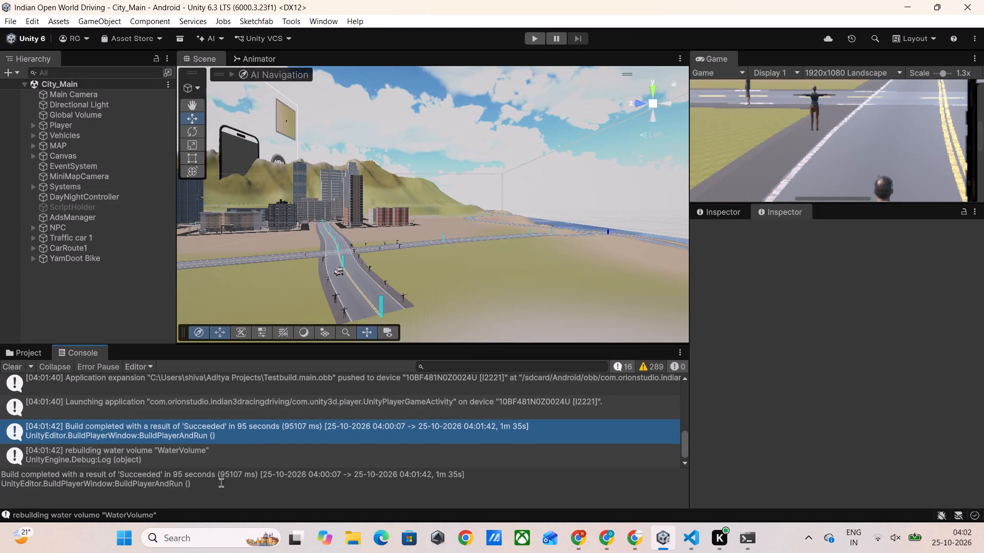
left_click(346, 402)
scroll(301, 480, "down", 3)
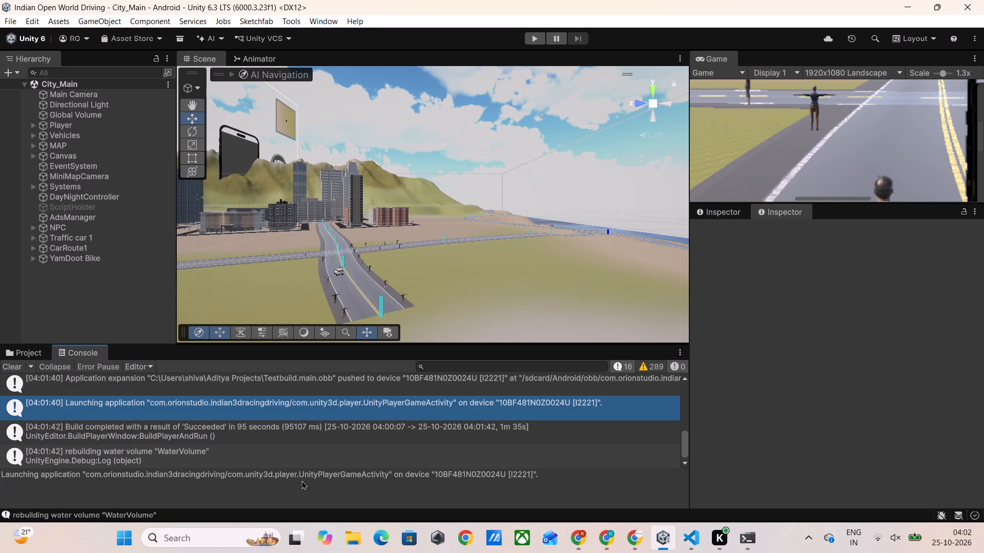
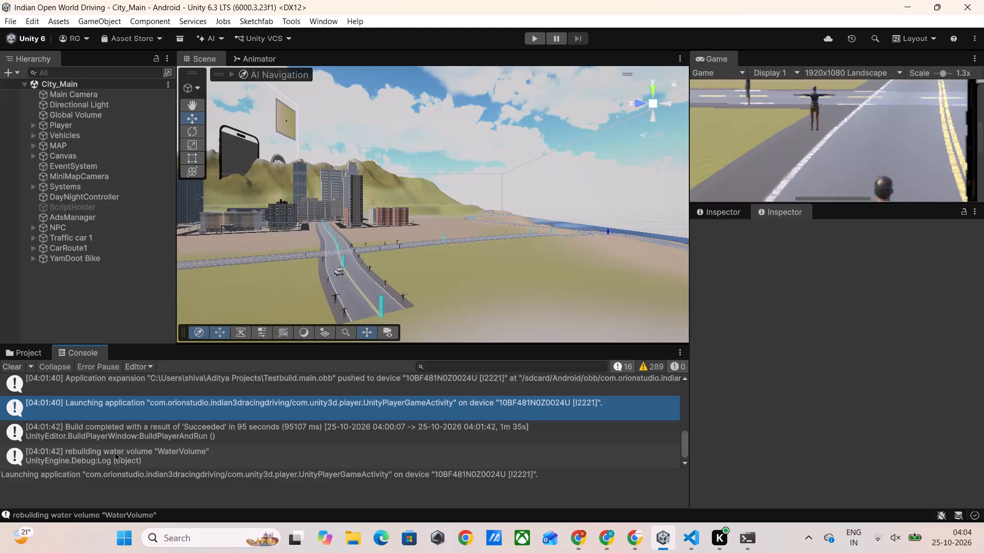
Clear all logged messages from the Console and return to the project's Assets folder.
left_click(7, 366)
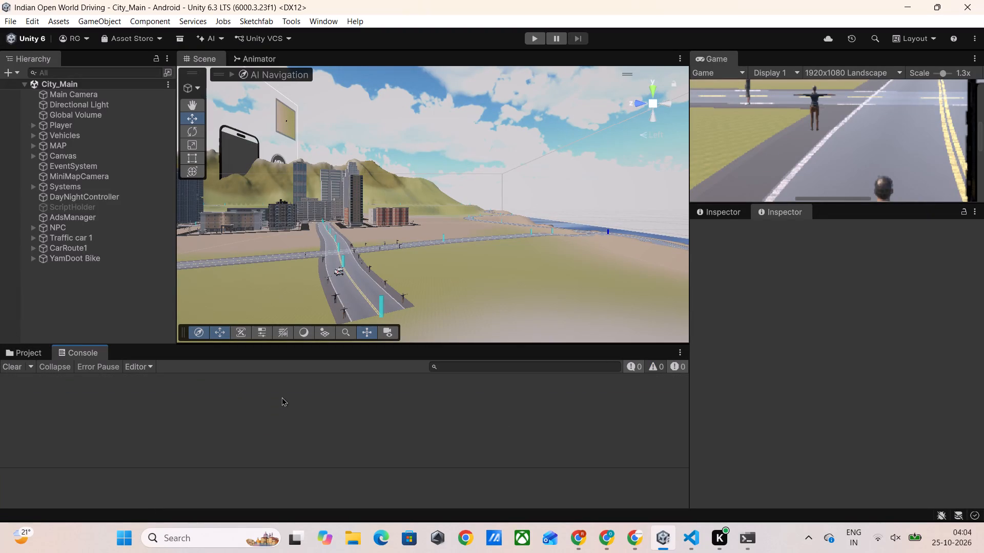
left_click(22, 351)
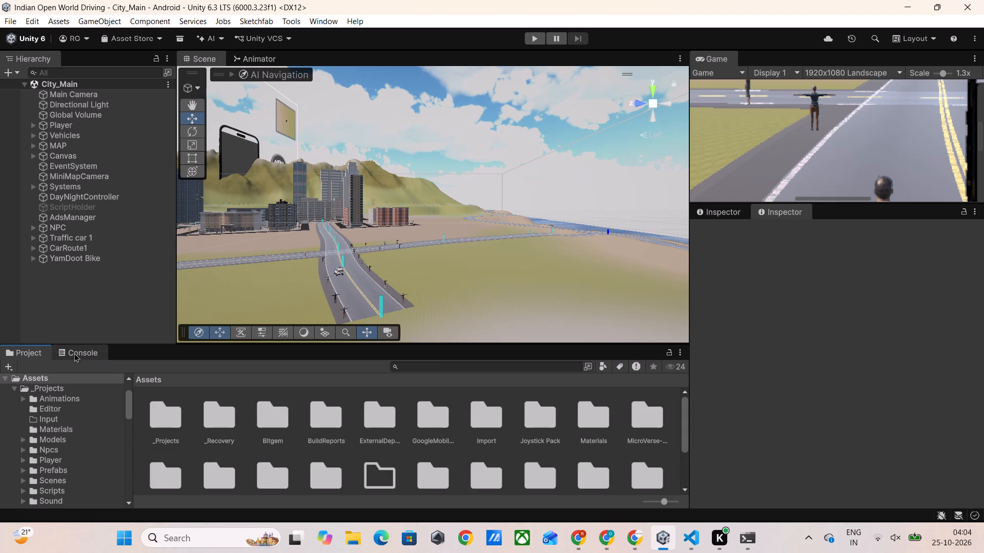
left_click(74, 353)
left_click(29, 354)
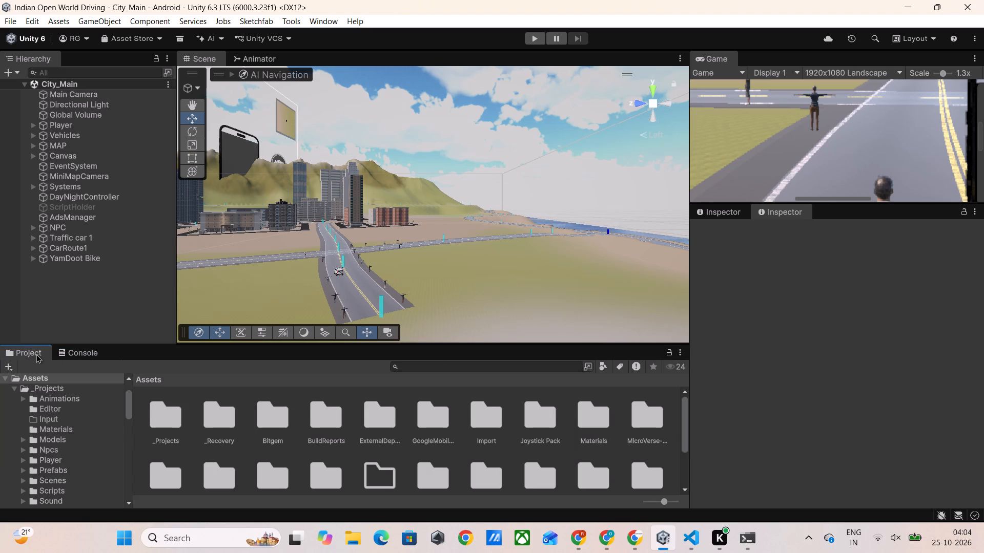
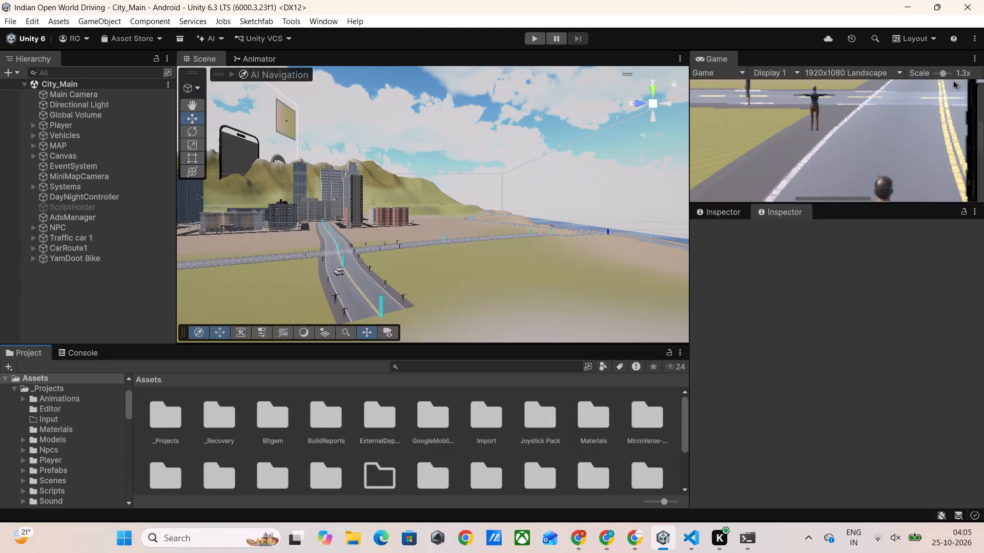
Reduce the Game view scale to 0.22x and save the City_Main scene.
left_click_drag(944, 74, 802, 117)
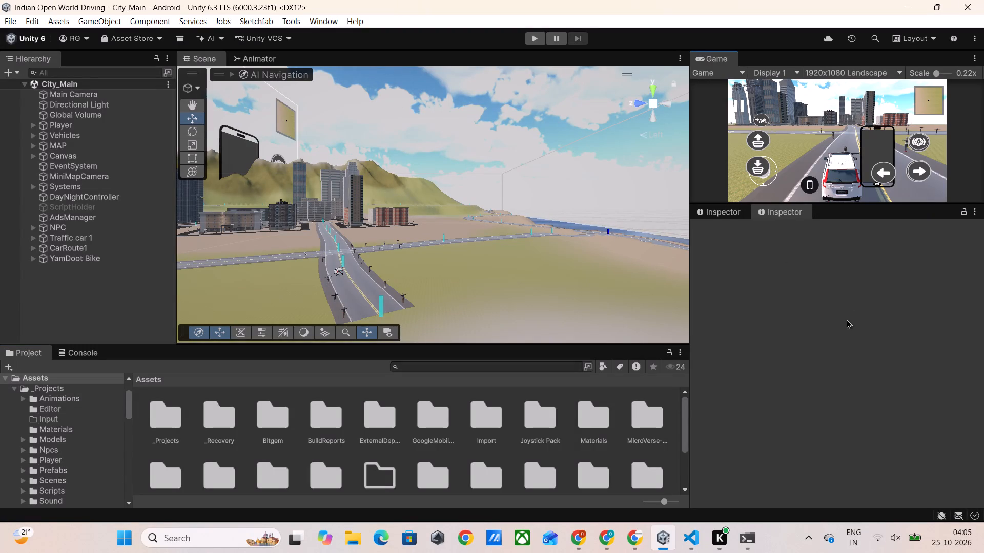
key("ctrl+s")
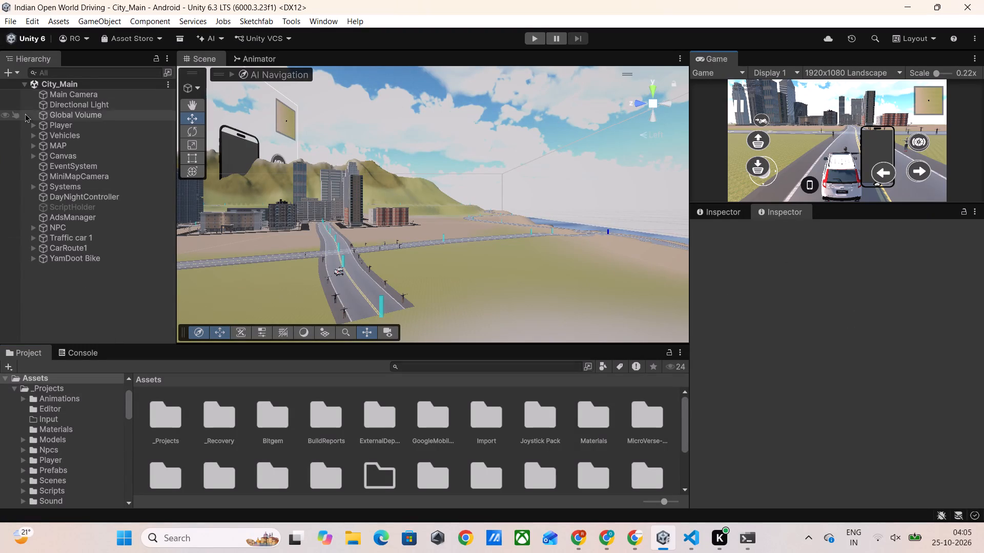
Open the Build Profiles and review the Android platform settings down to the diagnostics options.
left_click(9, 19)
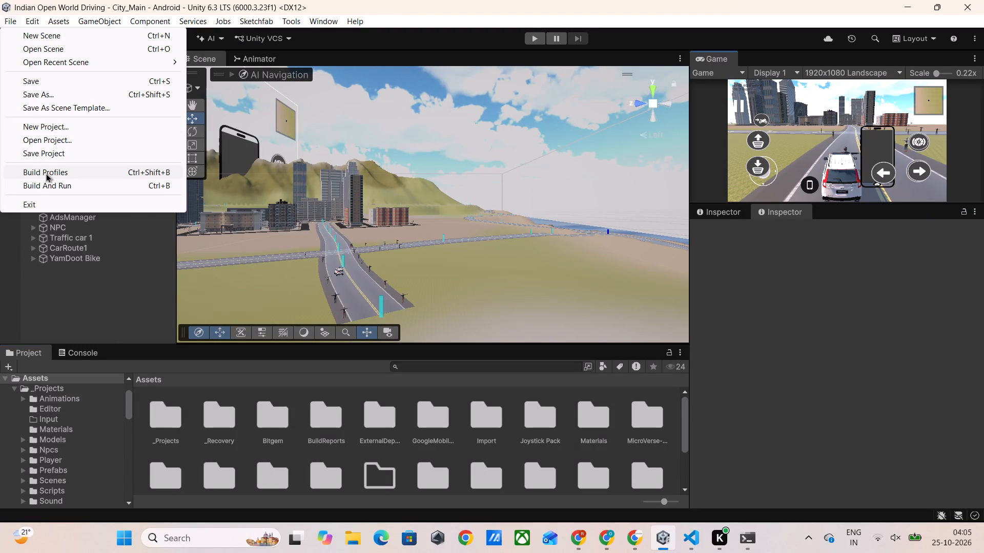
left_click(46, 173)
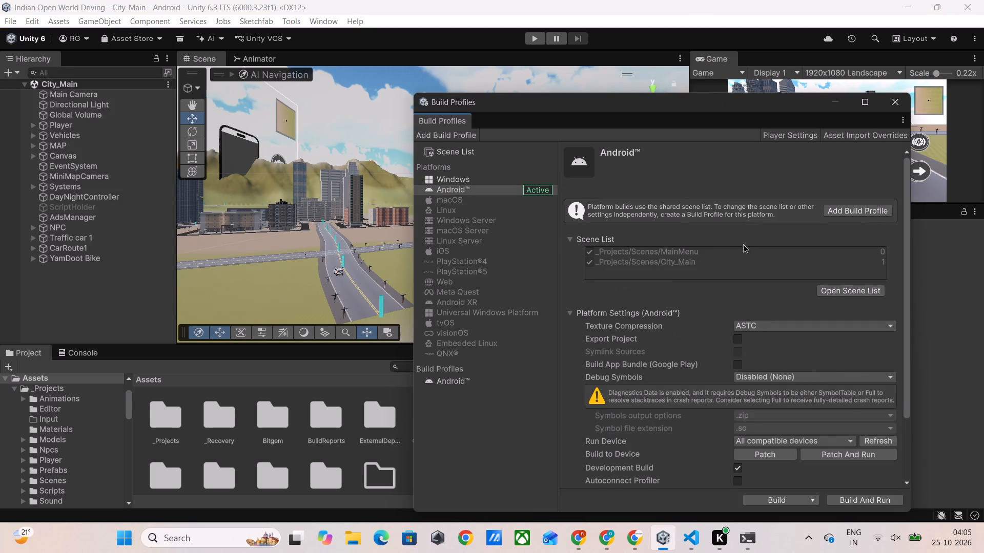
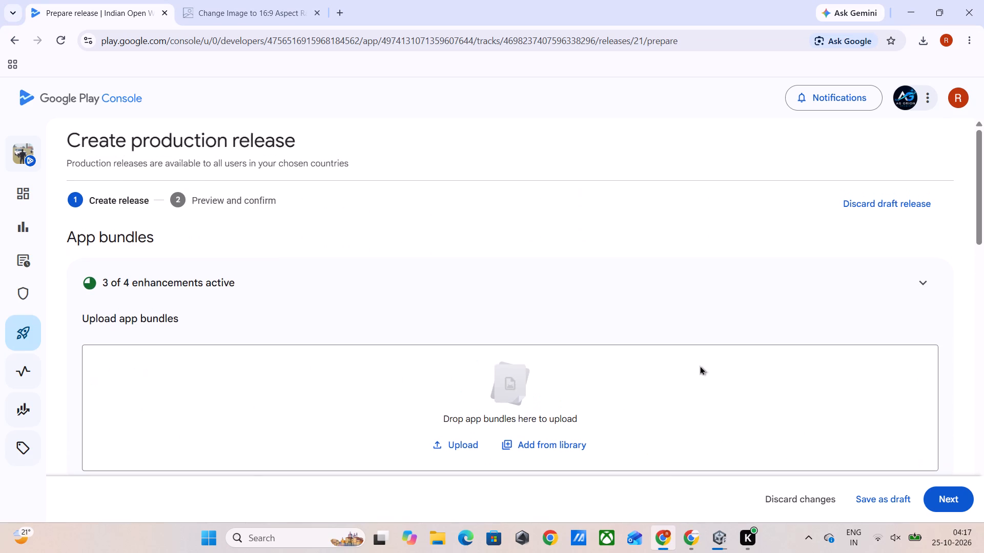
left_click(711, 537)
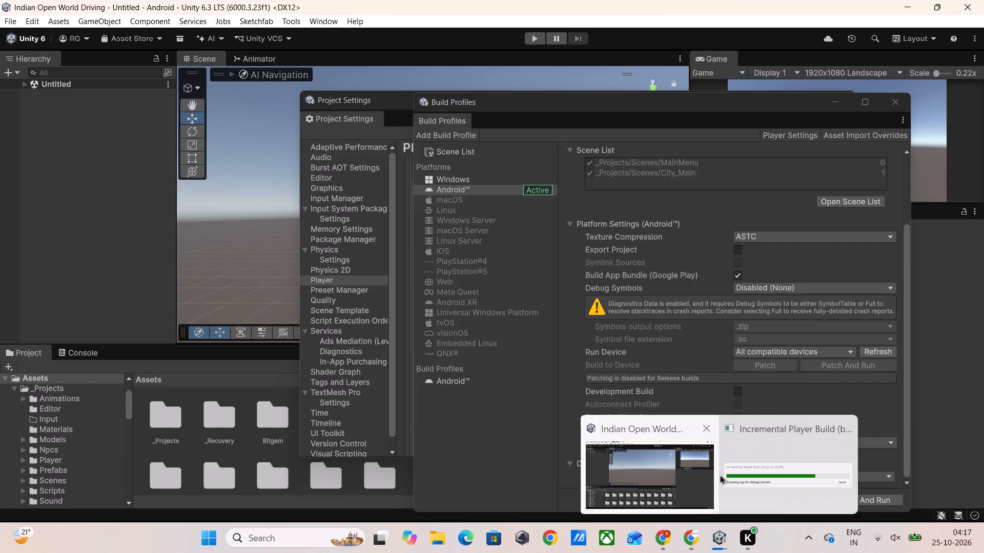
left_click(562, 345)
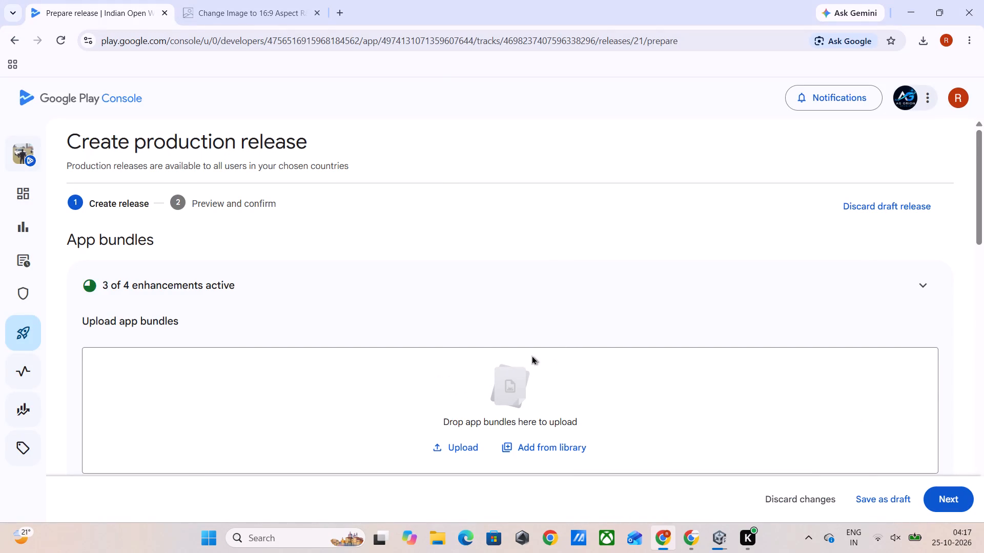
scroll(531, 355, "down", 2)
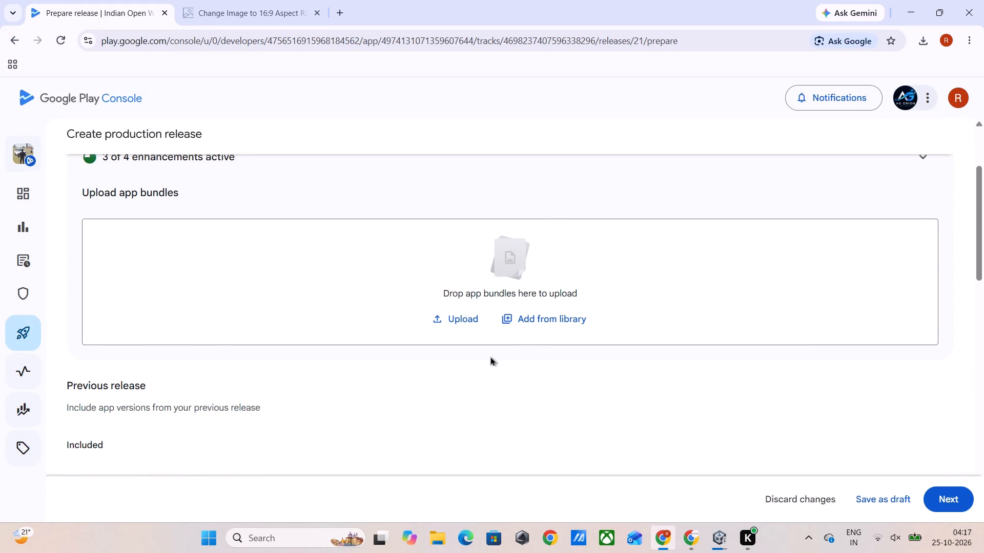
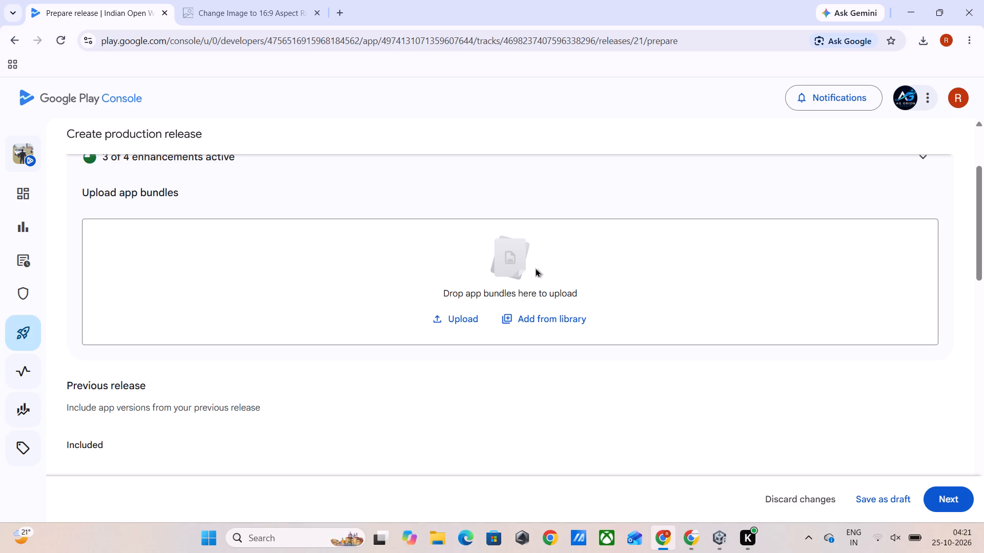
Switch to the Unity editor and have it compute the minimum and maximum APK download sizes for the release App Bundle.
left_click(727, 533)
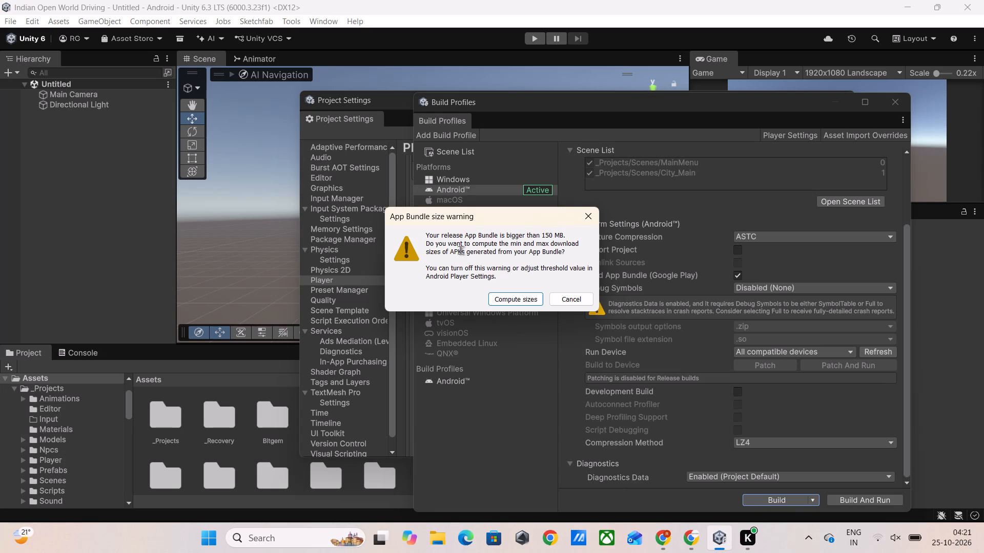
left_click(511, 294)
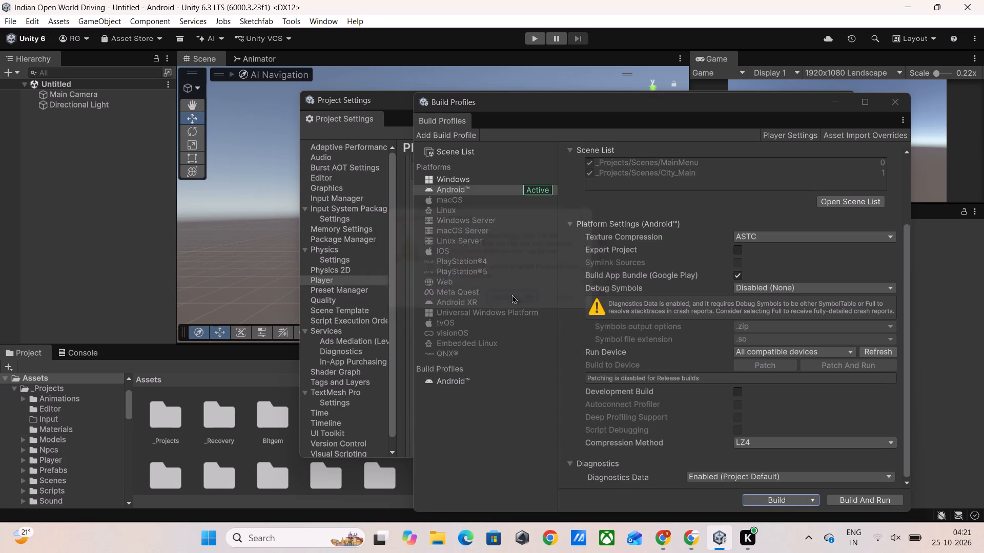
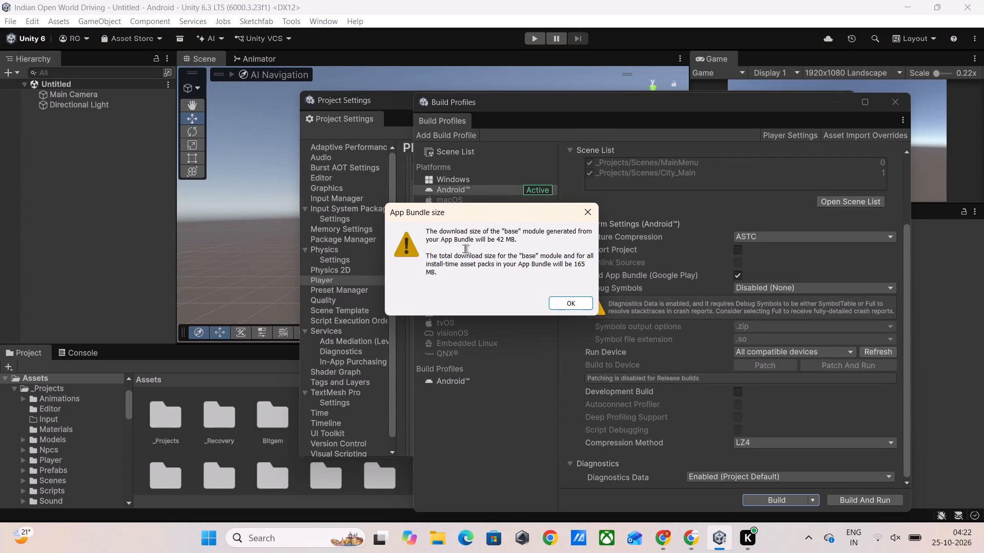
Dismiss the App Bundle size report and bring the built indianopenworlddrivingReleasebuild.aab from the output folder over to Chrome for the Play Console release.
left_click(567, 304)
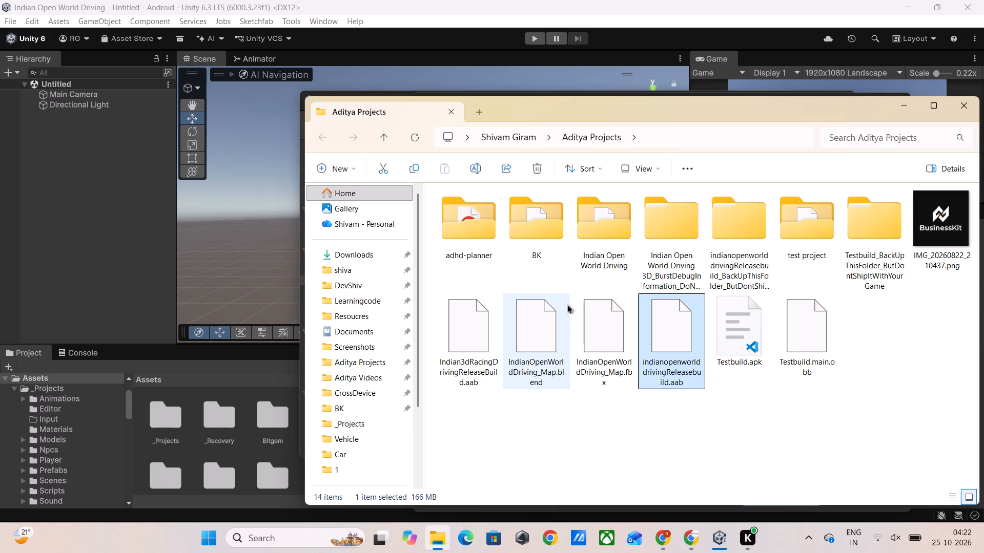
left_click_drag(666, 341, 665, 535)
Upload indianopenworlddrivingReleasebuild.aab from the Aditya Projects folder to the app bundles area of the Play Console production release.
left_click_drag(665, 535, 674, 339)
left_click_drag(674, 339, 673, 340)
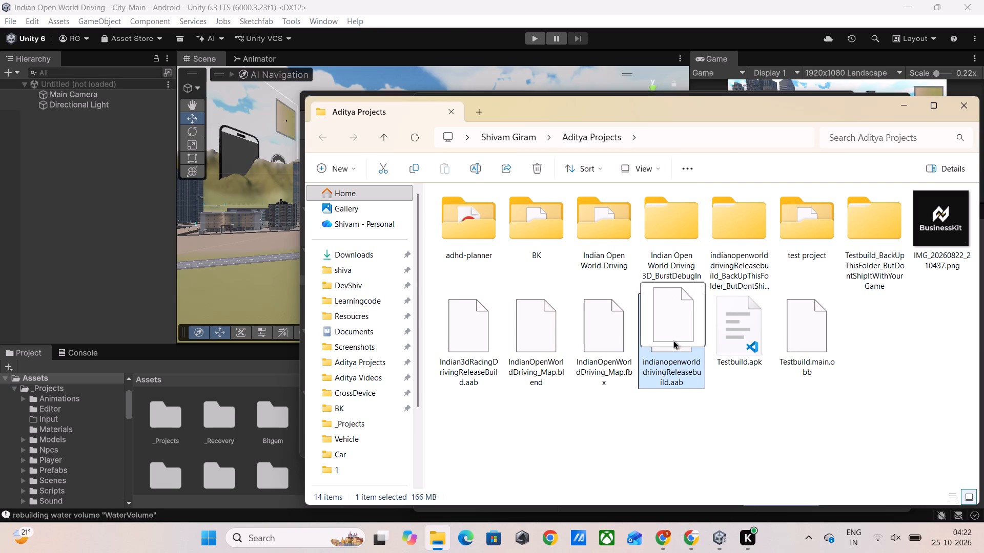
left_click_drag(673, 340, 662, 535)
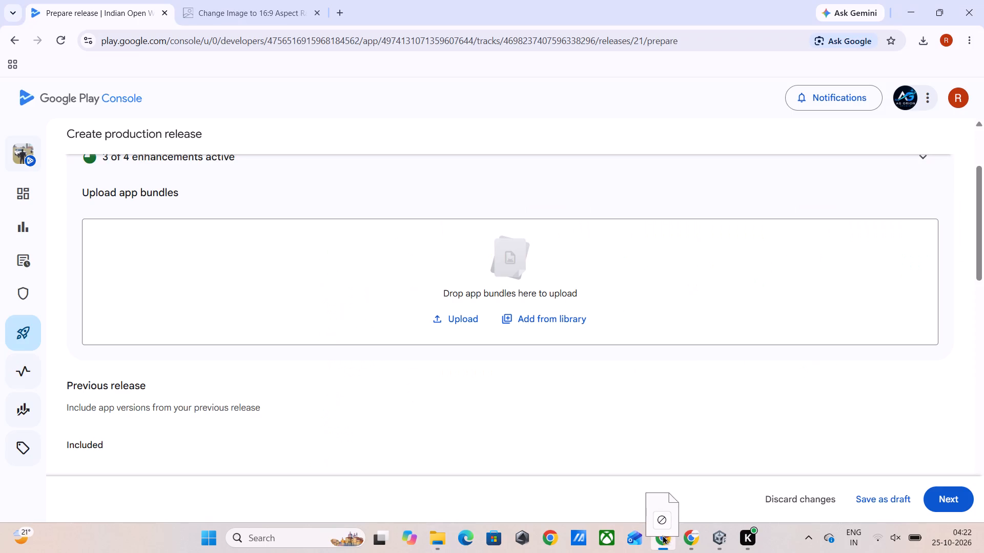
left_click_drag(662, 535, 501, 308)
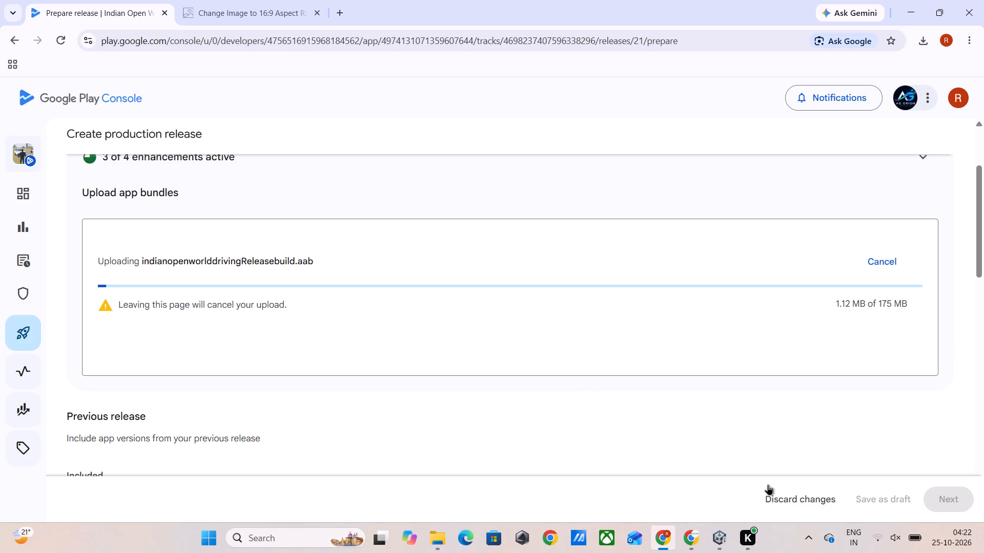
Switch the computer's Wi-Fi connection to the Samarth55. 2.4G network and return to the bundle upload.
left_click(878, 541)
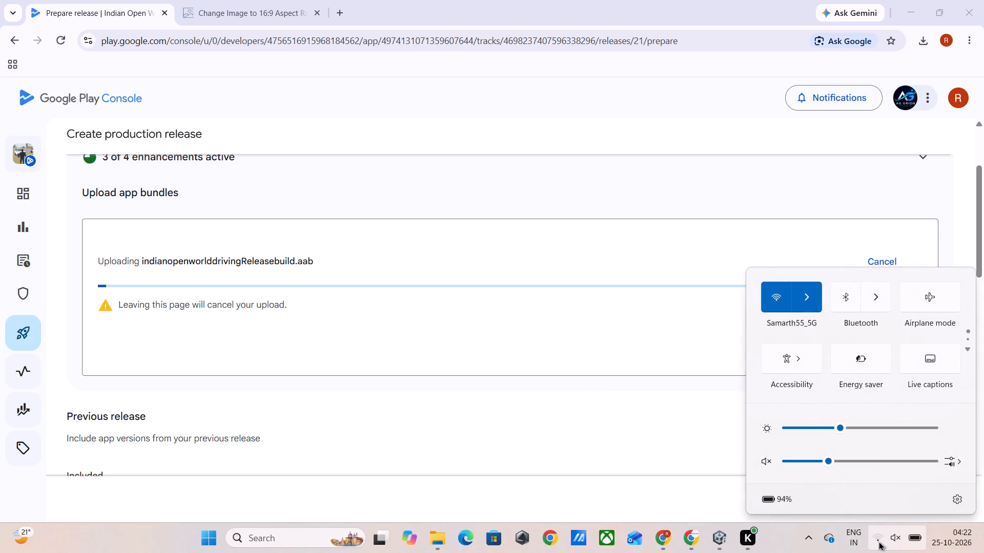
left_click(801, 303)
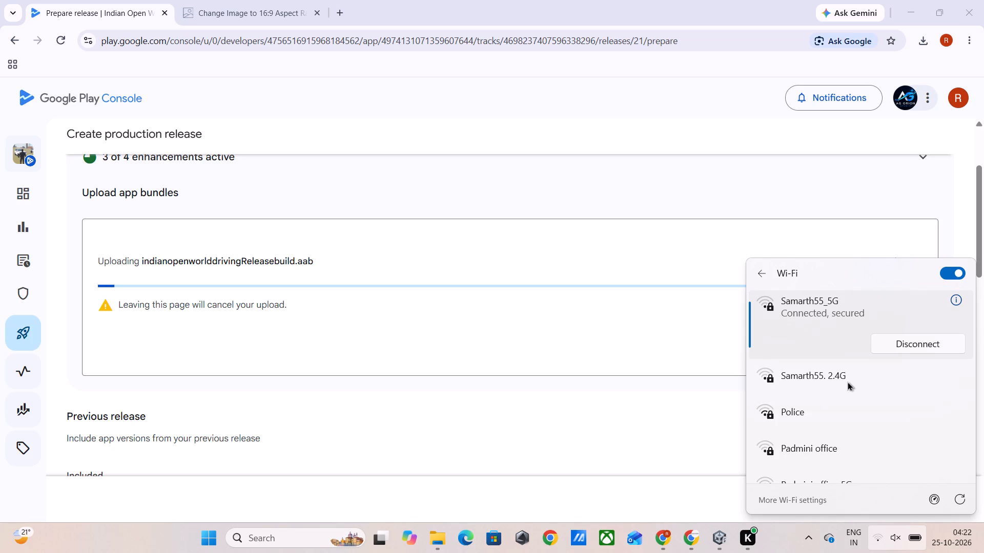
left_click(847, 381)
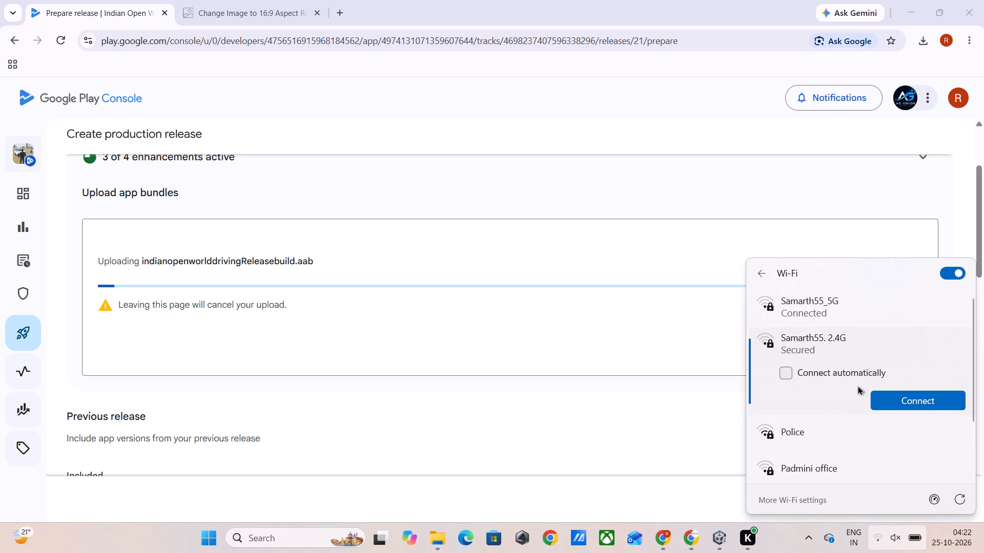
left_click(878, 395)
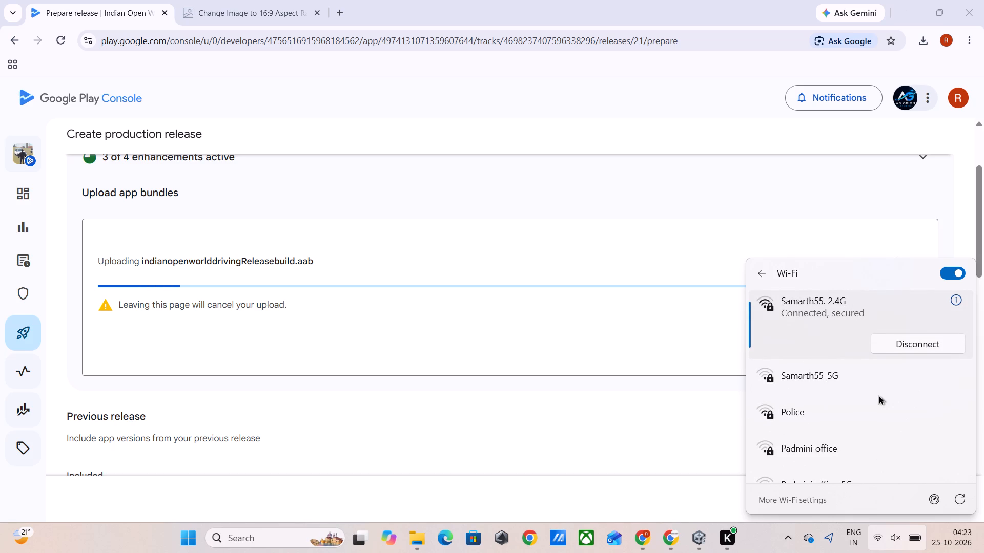
left_click(538, 270)
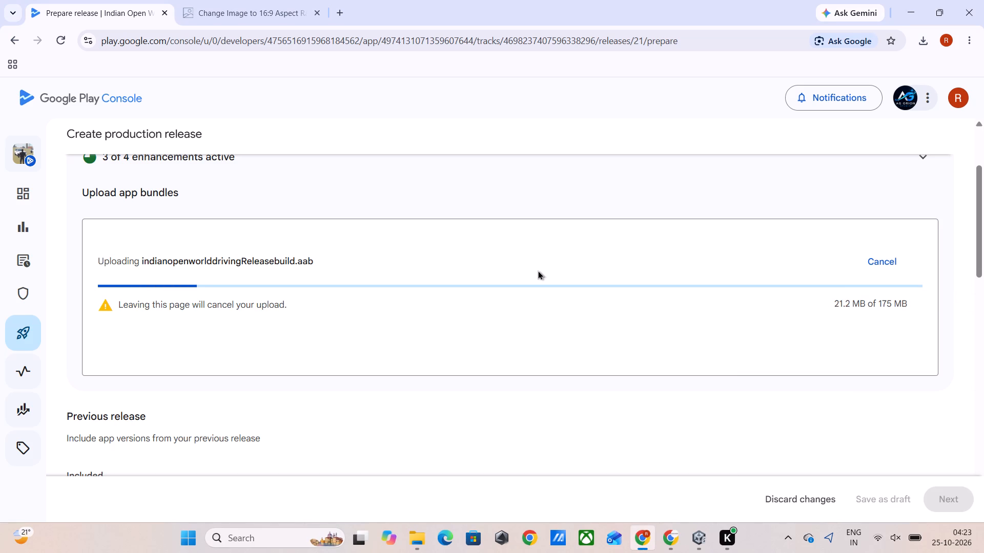
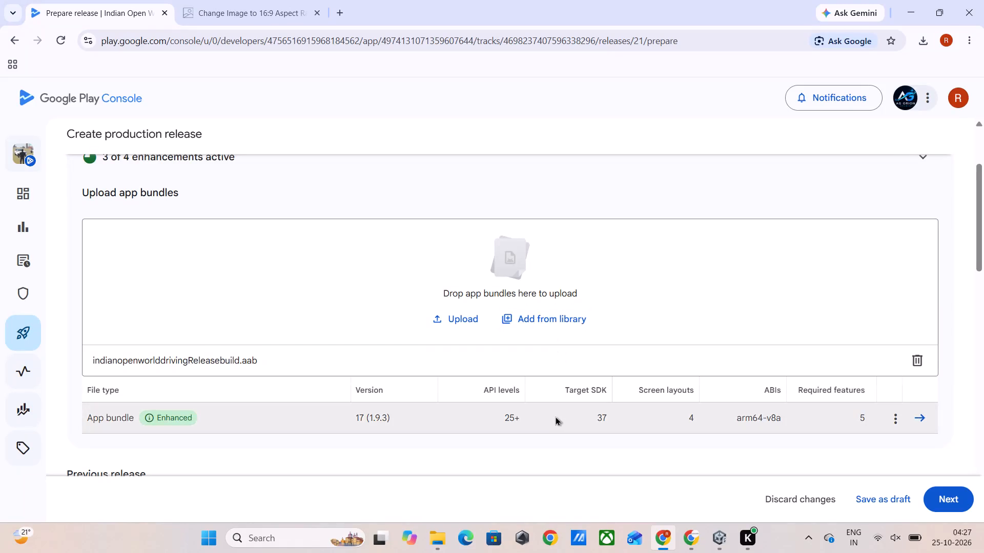
Review the draft production release, including its release notes and the details of app bundles 16 (1.9.2) and 17 (1.9.3).
scroll(555, 416, "down", 6)
scroll(555, 416, "up", 1)
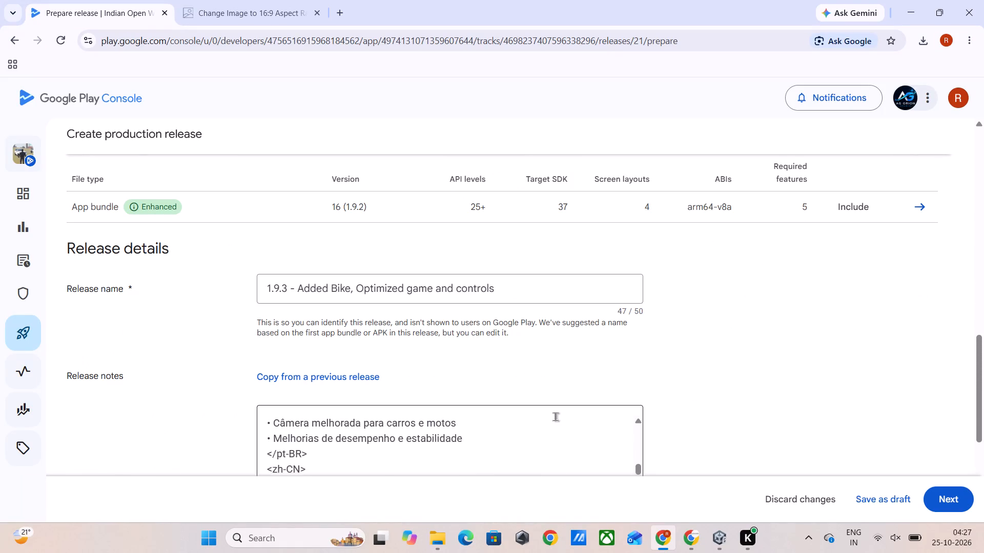
scroll(555, 416, "up", 1)
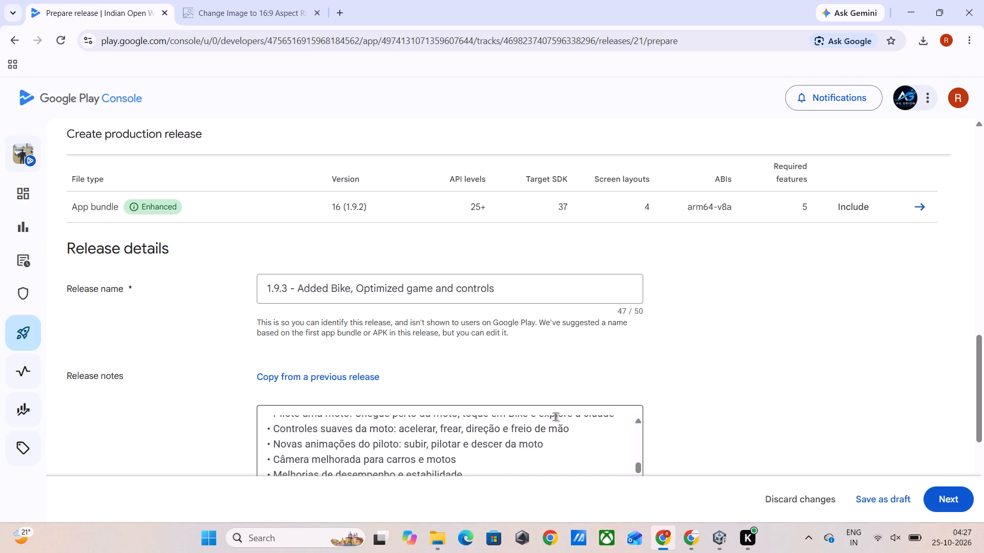
scroll(555, 416, "down", 1)
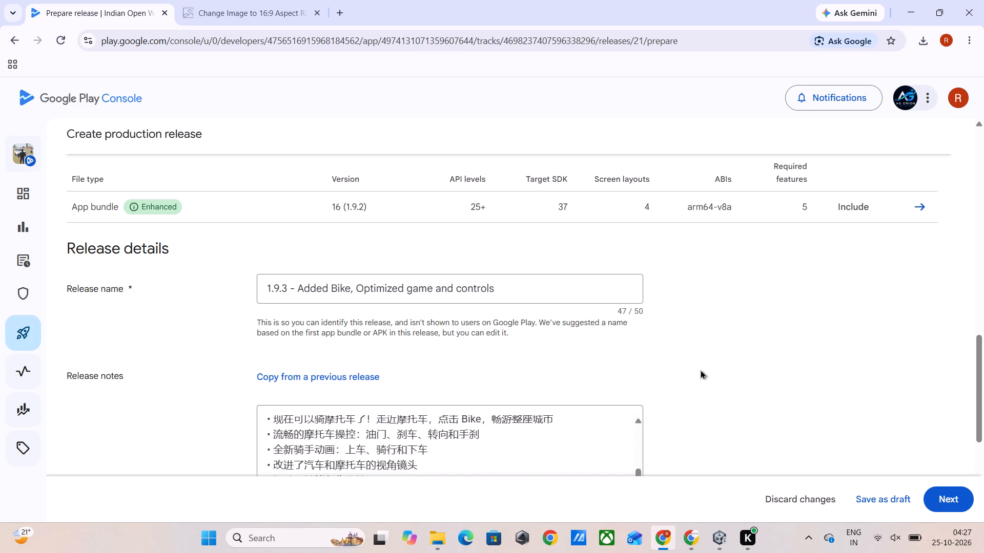
scroll(700, 370, "down", 2)
scroll(700, 370, "up", 5)
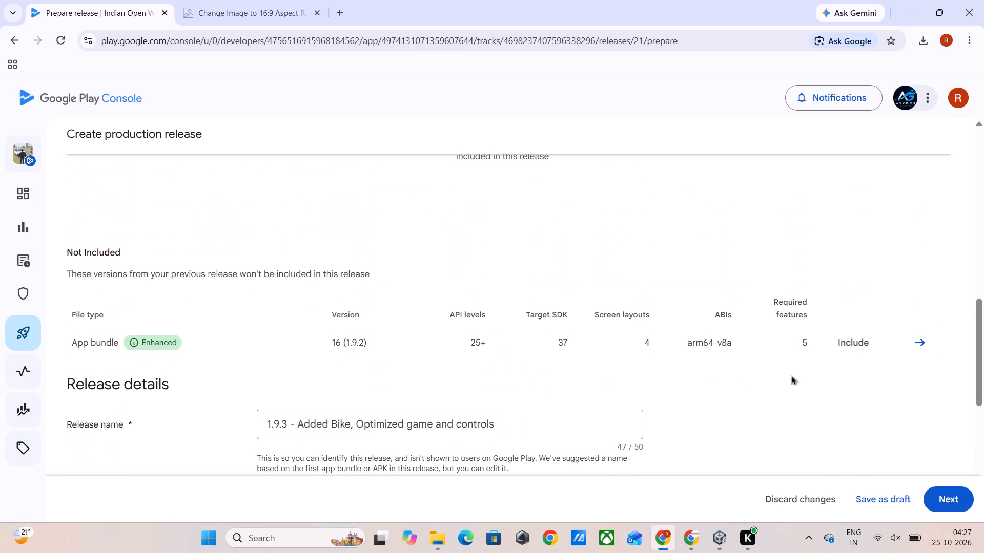
left_click(920, 343)
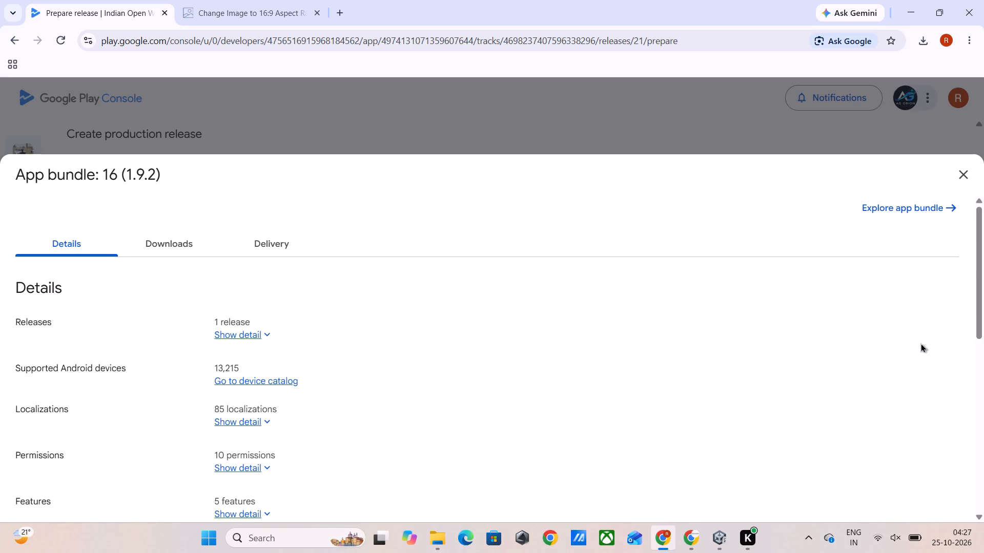
left_click(954, 180)
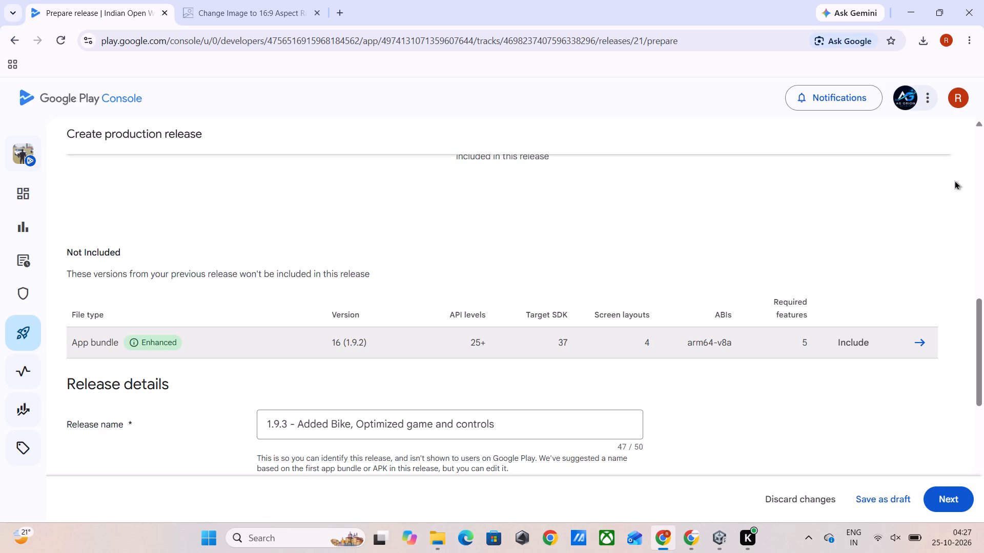
scroll(807, 317, "up", 5)
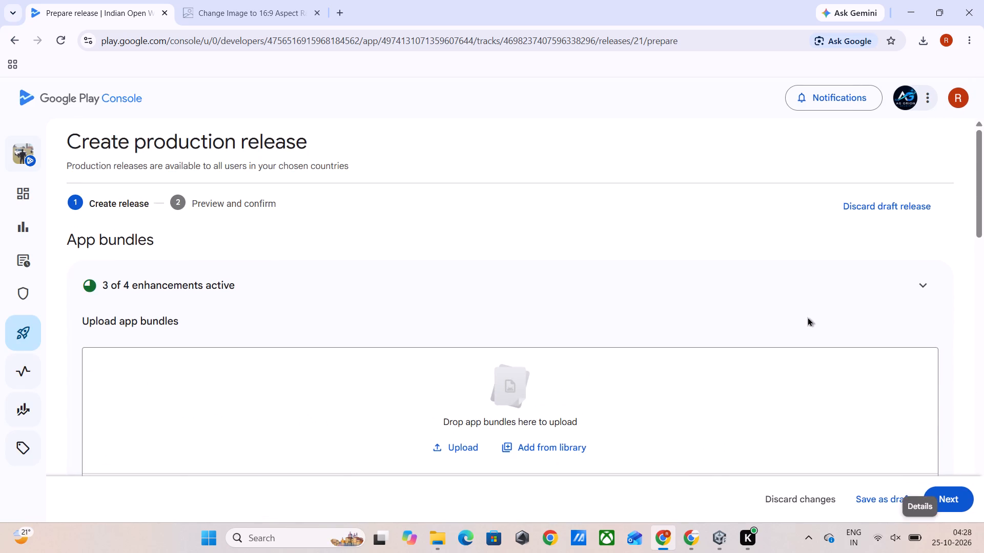
scroll(807, 317, "down", 3)
left_click(924, 319)
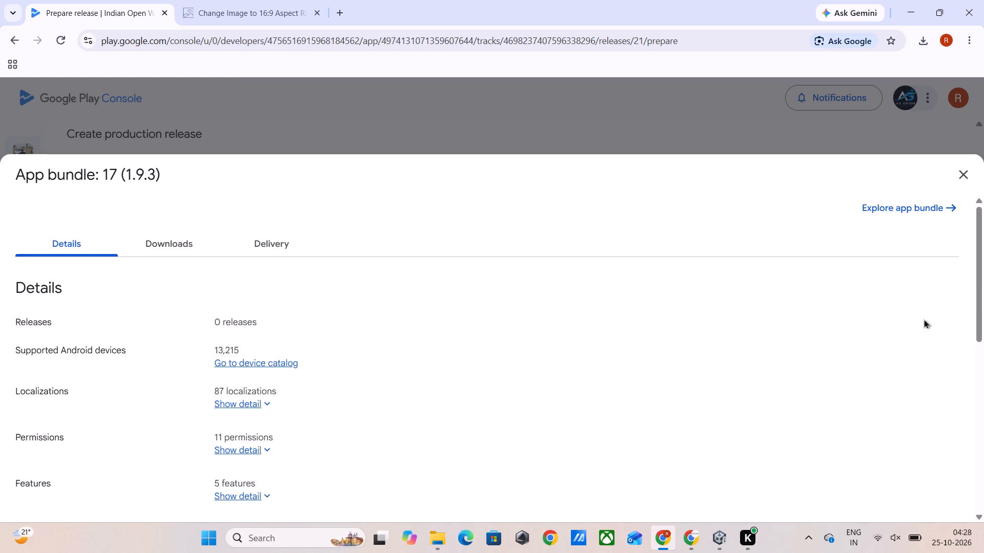
left_click(968, 180)
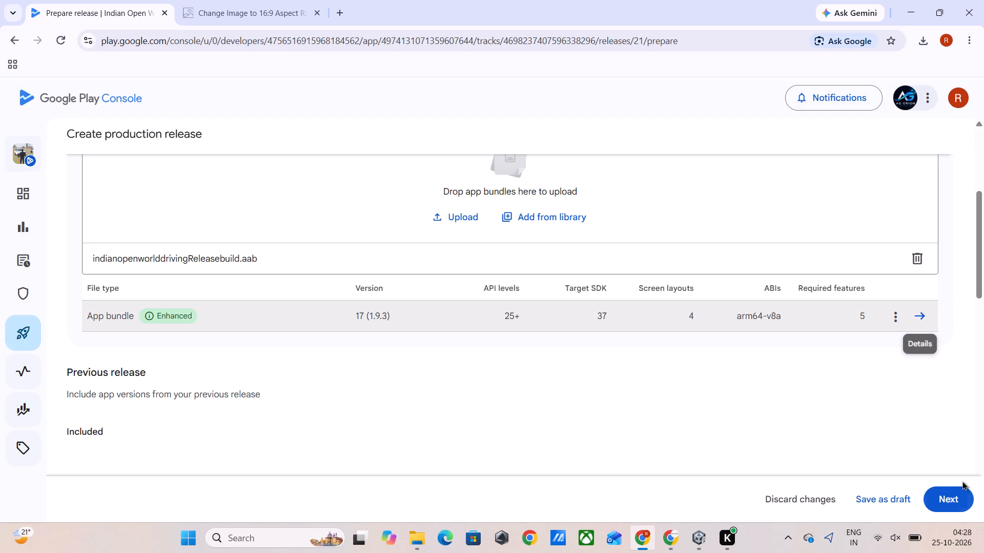
Advance the 1.9.3 production release to the Preview and confirm stage.
left_click(954, 500)
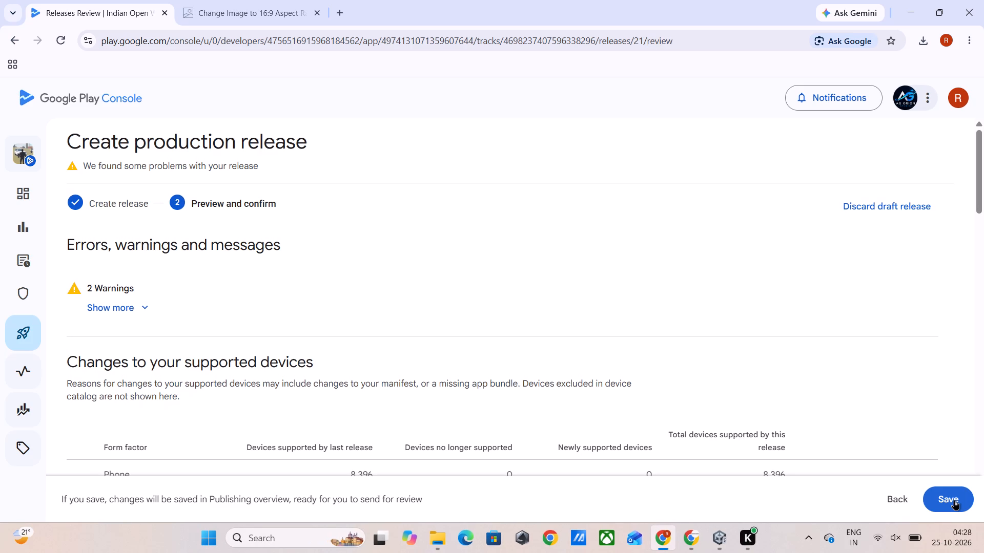
Examine the release preview's warnings, supported device changes, delivery size, app bundles, release notes and staged roll-out settings.
left_click(143, 308)
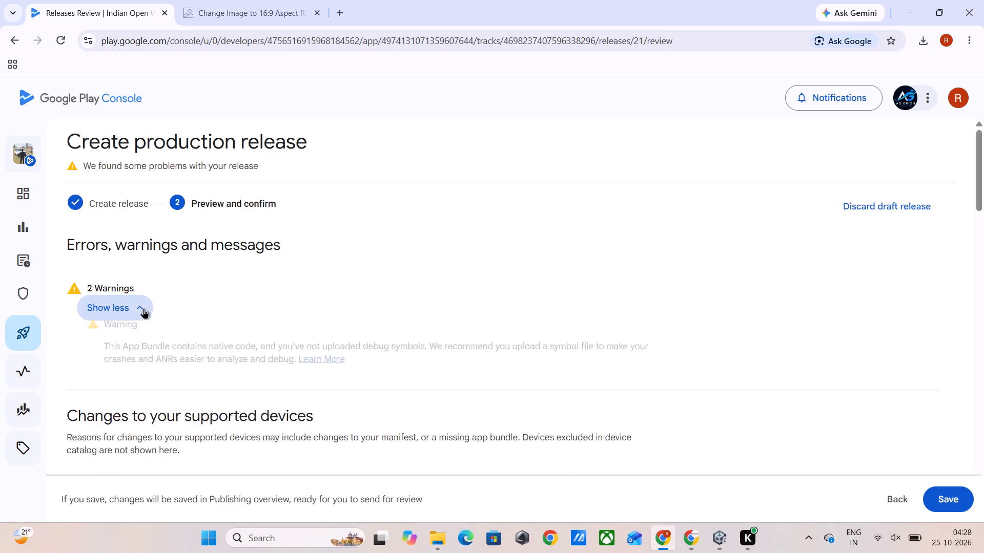
scroll(376, 329, "down", 3)
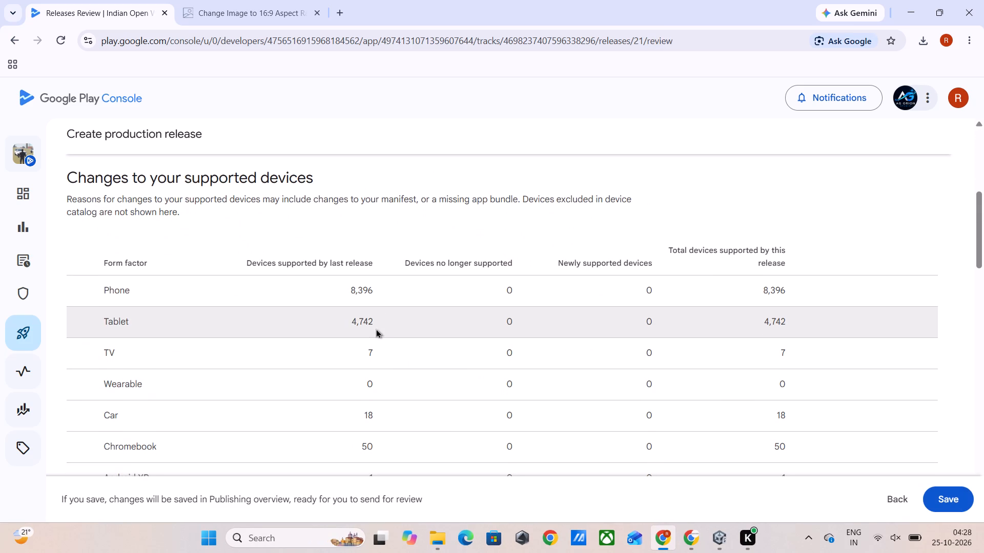
scroll(376, 329, "down", 1)
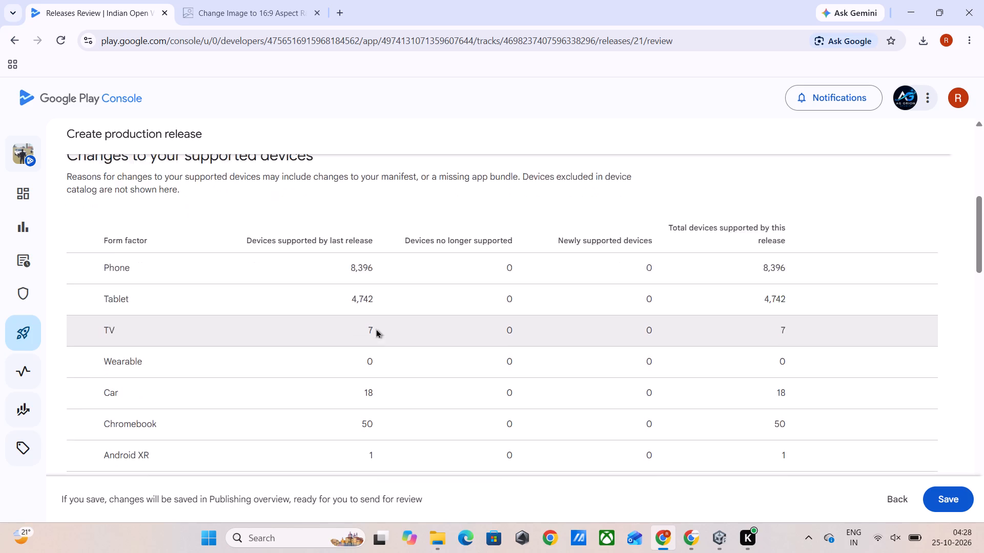
scroll(376, 329, "down", 4)
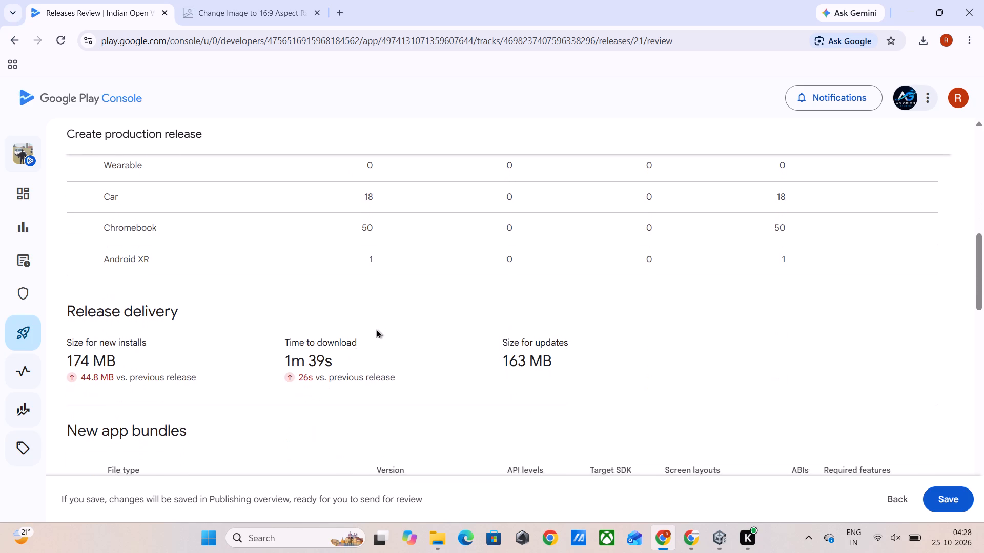
scroll(376, 329, "down", 3)
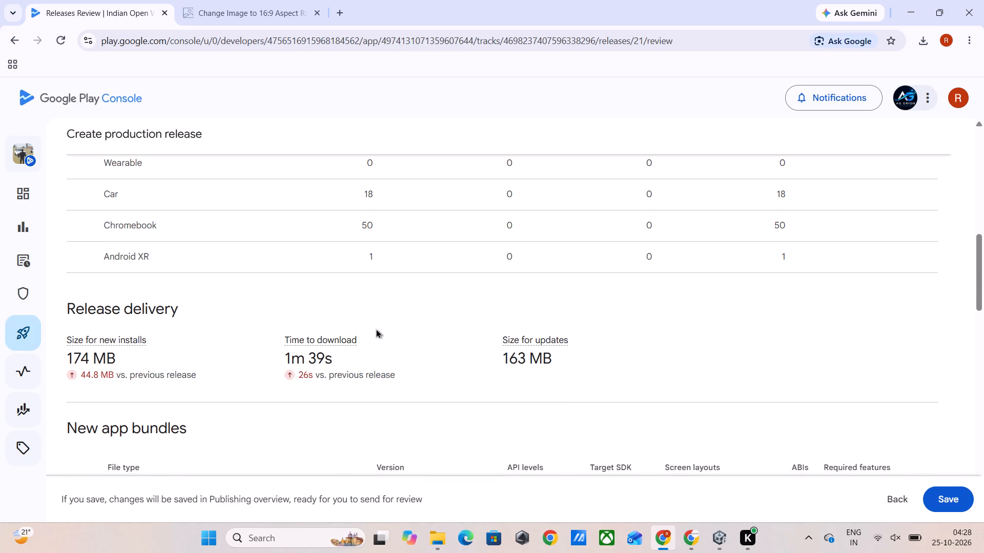
scroll(376, 329, "down", 2)
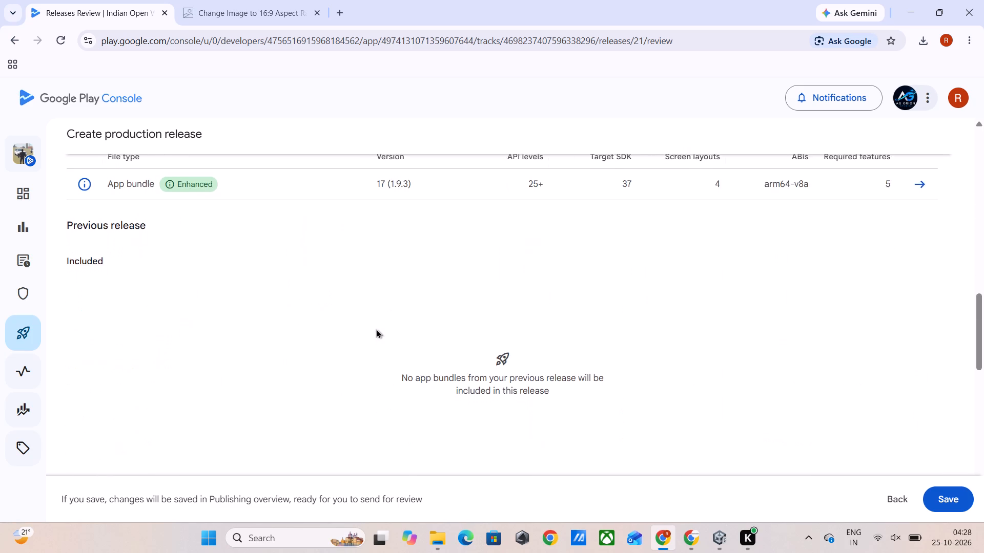
scroll(376, 329, "down", 3)
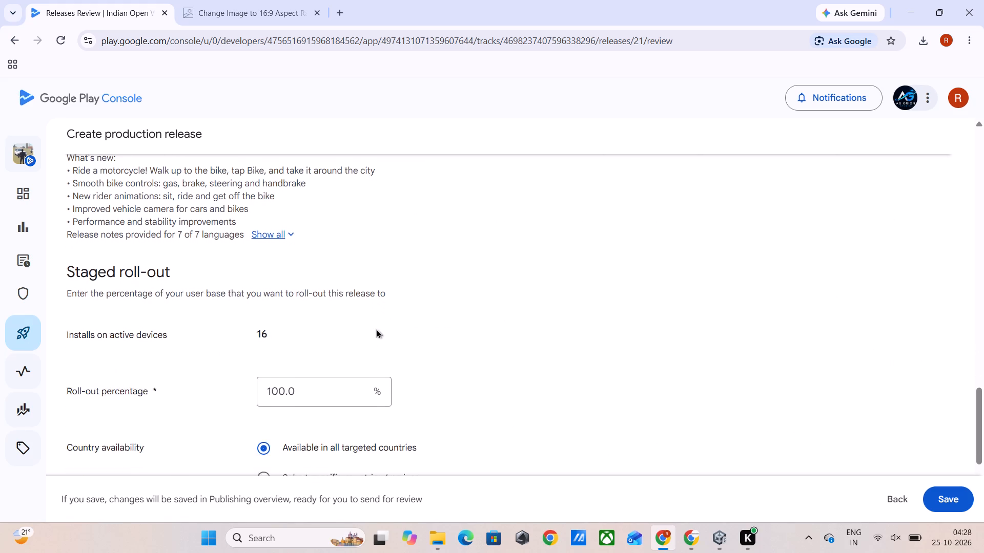
scroll(376, 329, "down", 2)
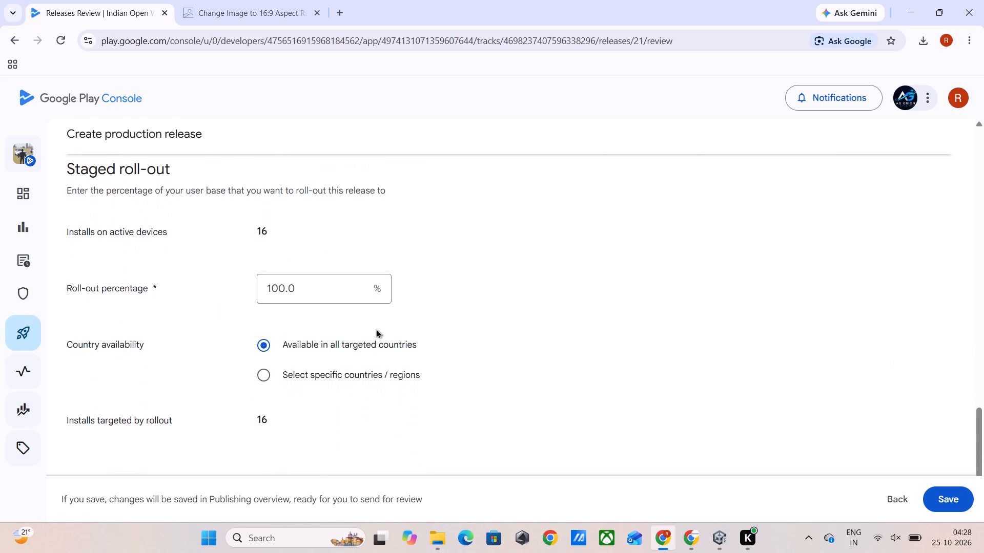
scroll(376, 329, "down", 1)
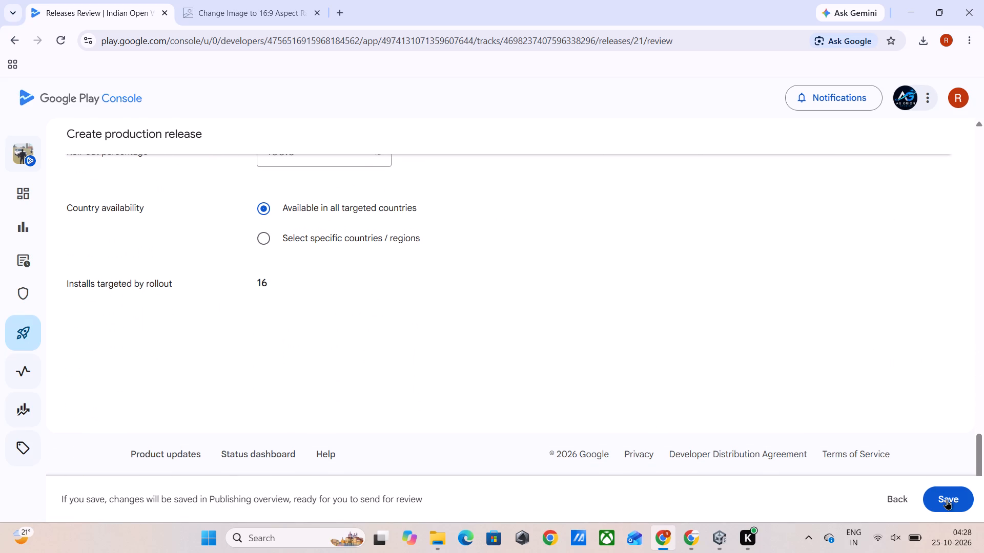
Save the 1.9.3 production release and go to the Publishing overview.
left_click(947, 499)
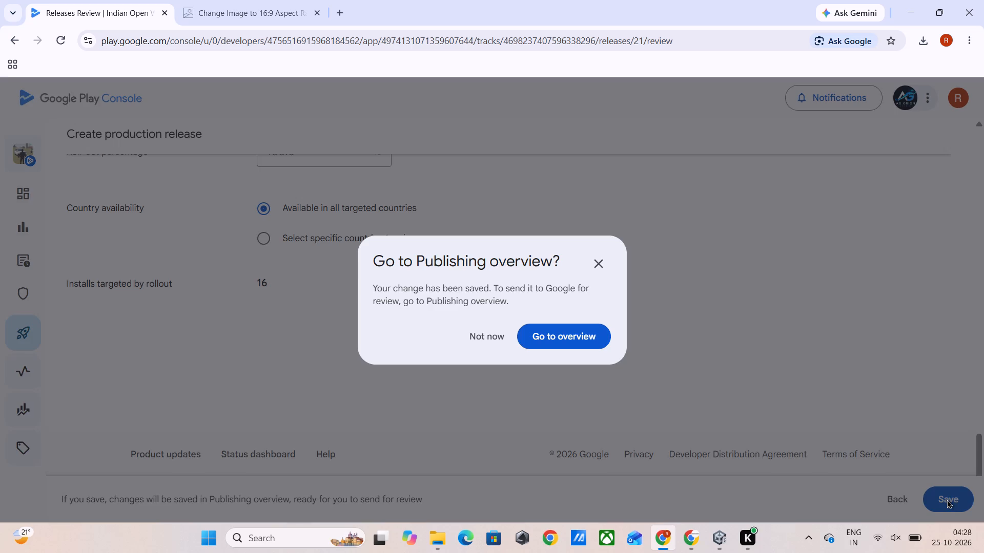
left_click(550, 342)
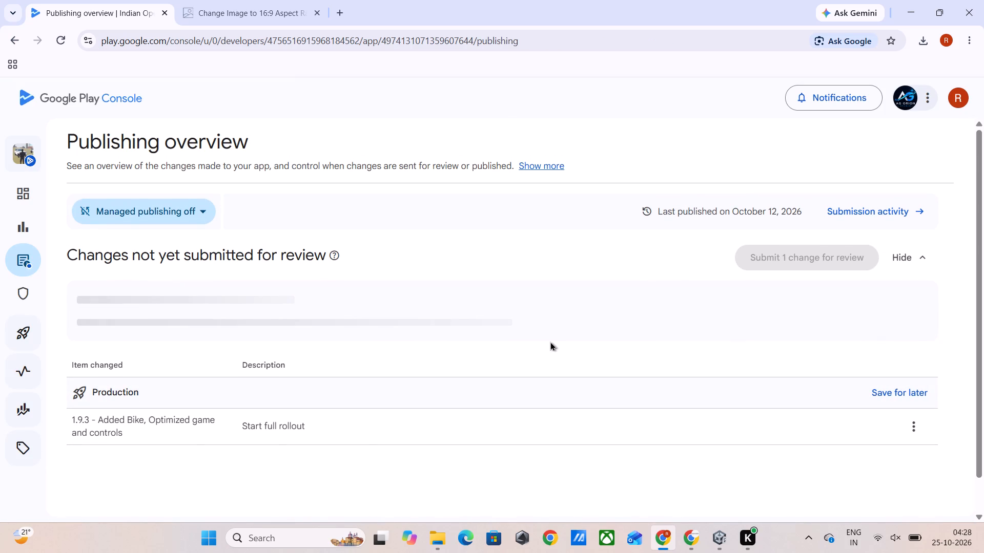